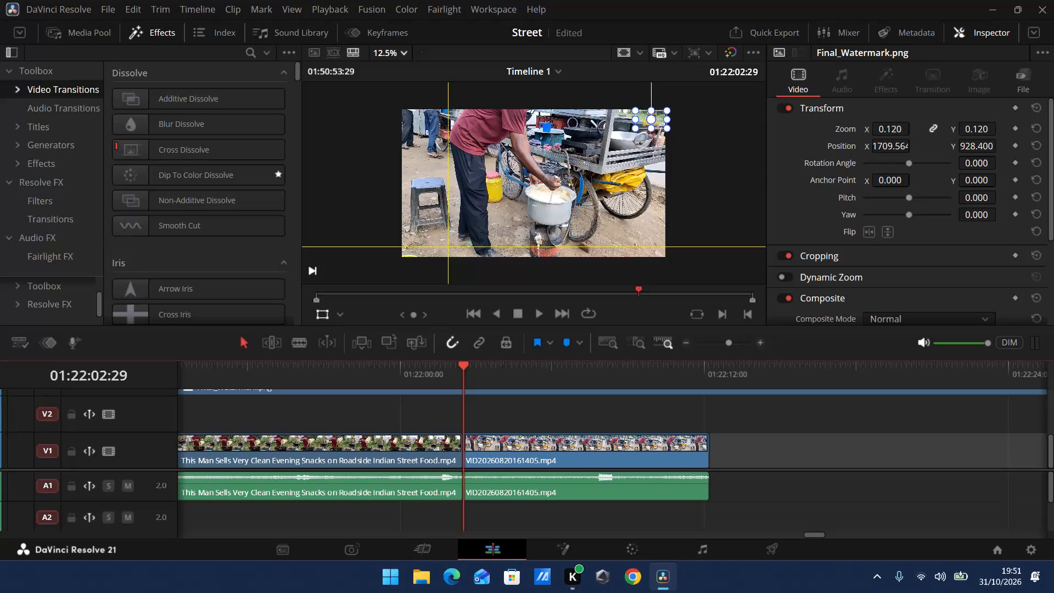
Trim the video and audio end of the VID20260820161405.mp4 clip before the timeline gap back to 01:22:11:00.
click(535, 318)
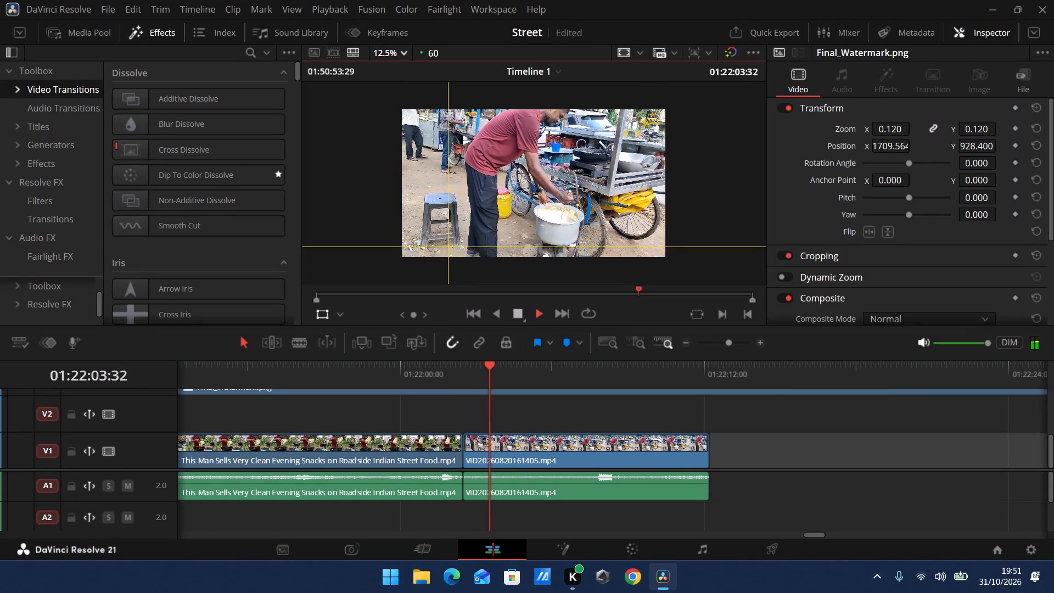
click(458, 370)
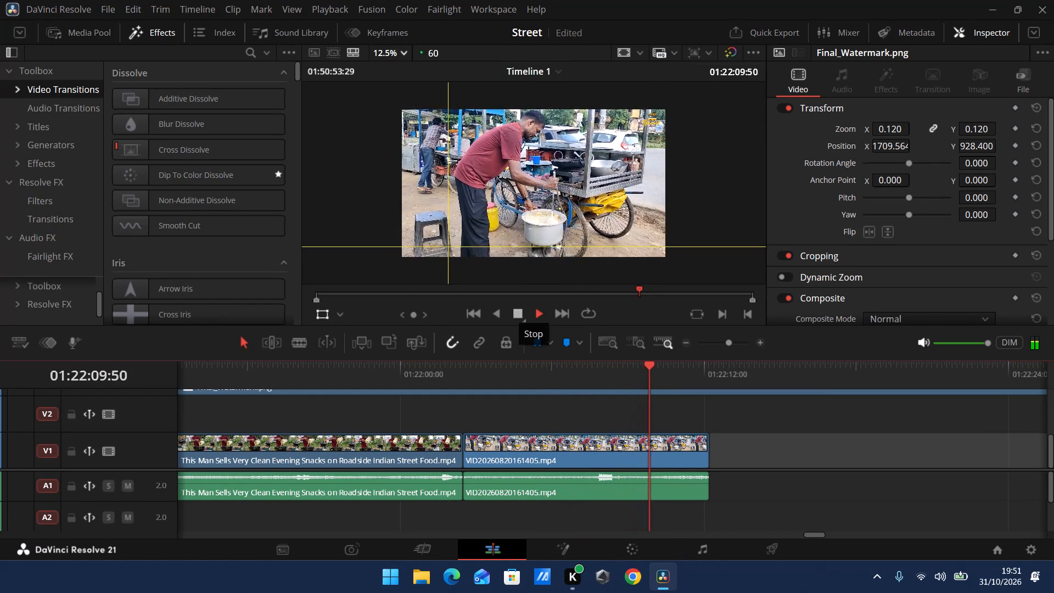
click(517, 314)
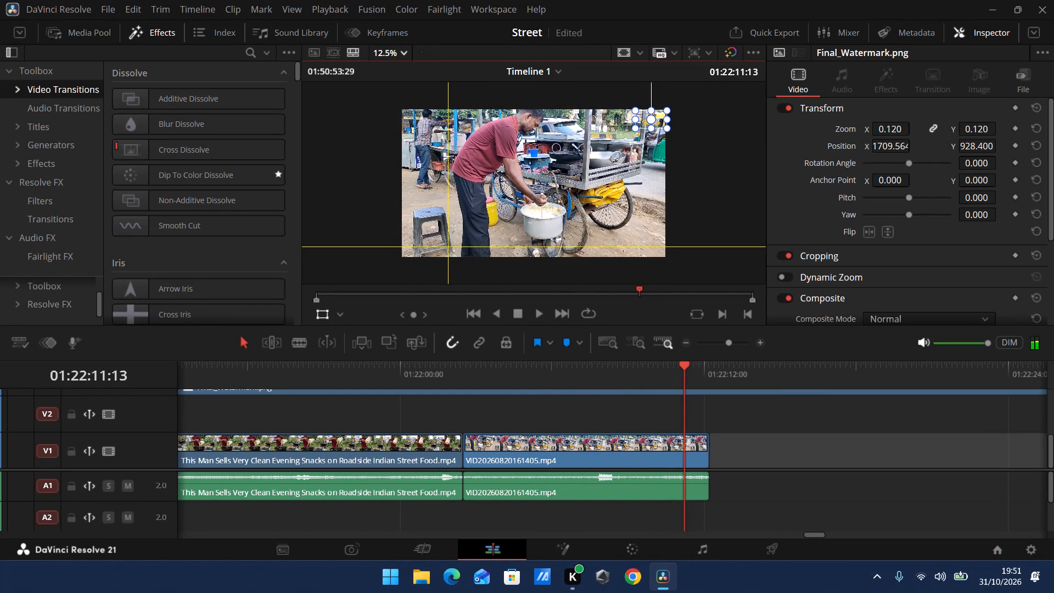
drag(685, 368, 683, 368)
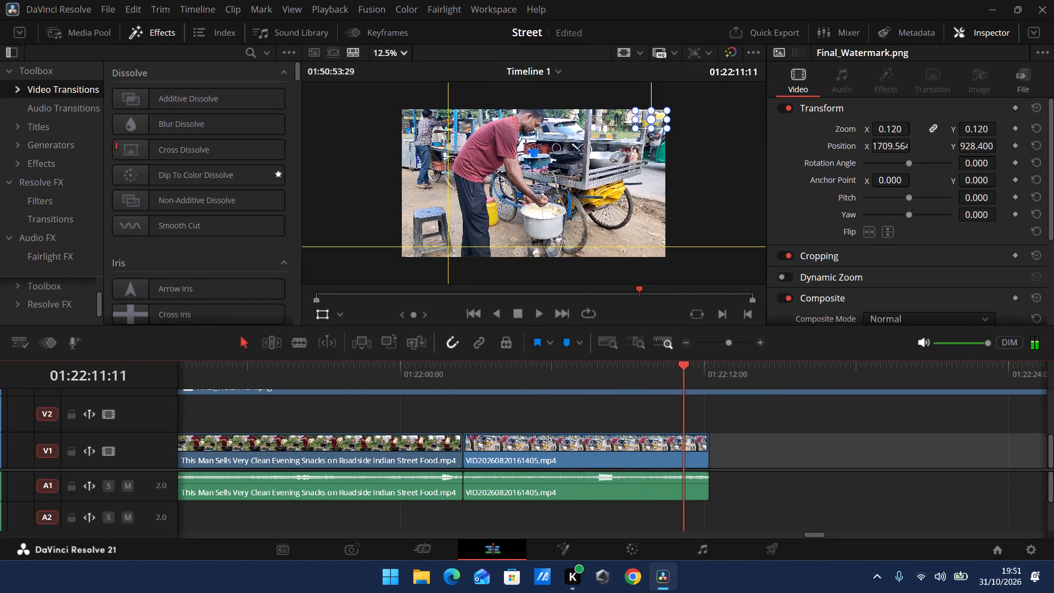
drag(683, 368, 689, 368)
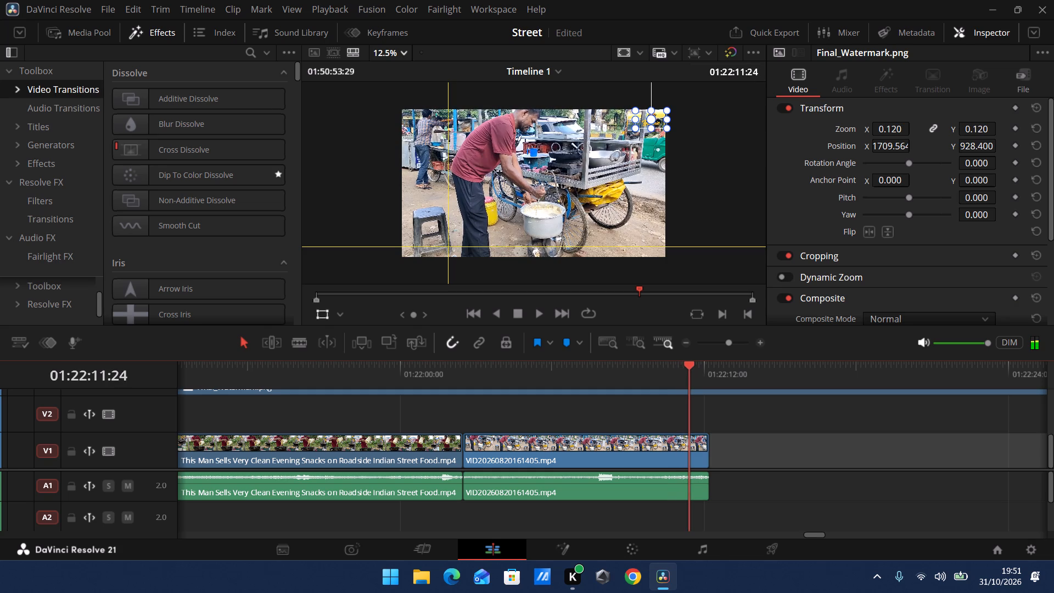
drag(689, 368, 701, 374)
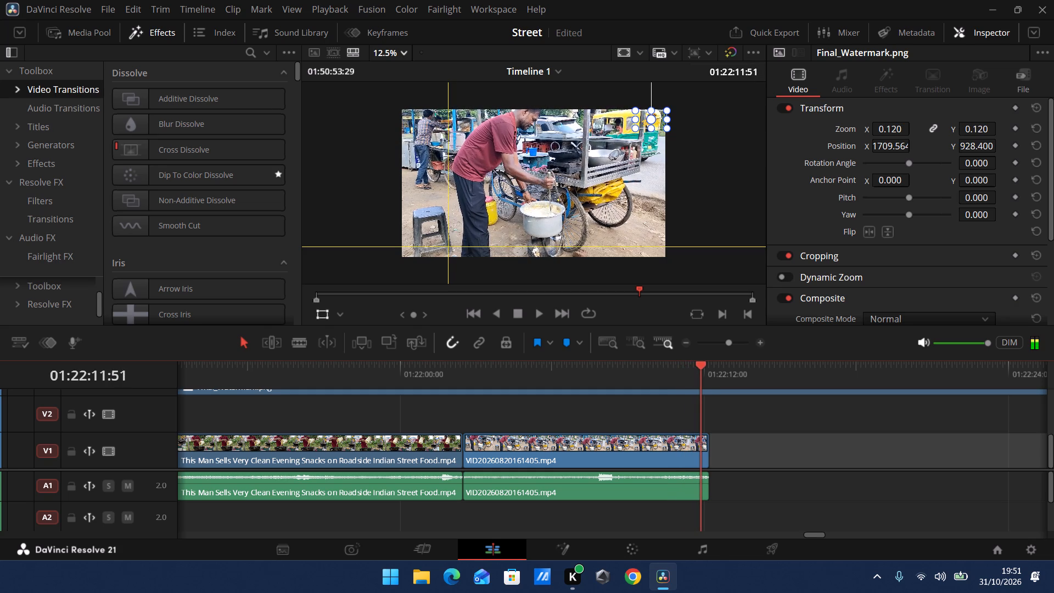
drag(701, 374, 683, 376)
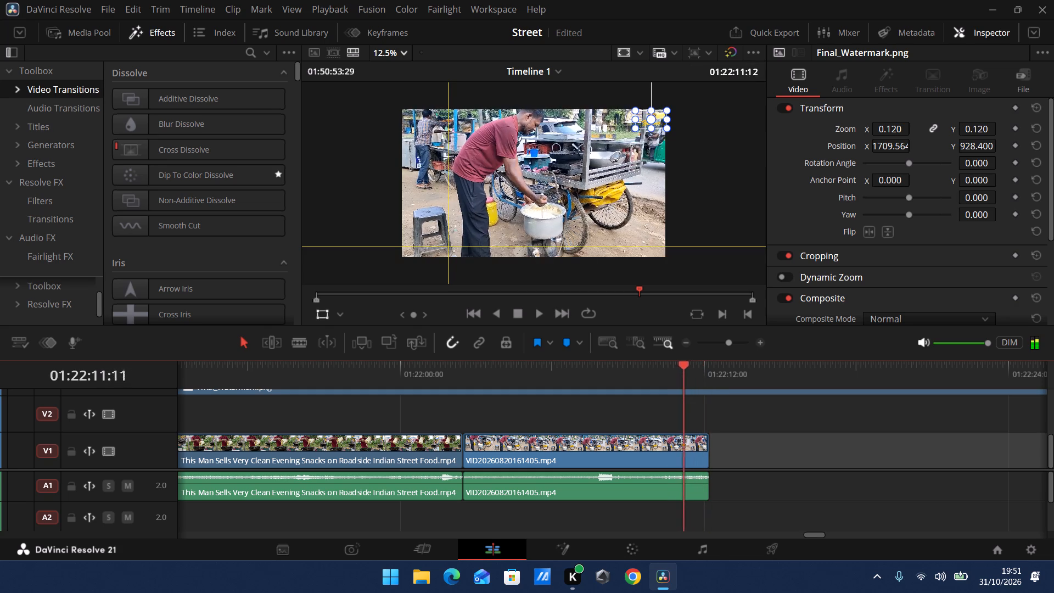
drag(683, 376, 674, 376)
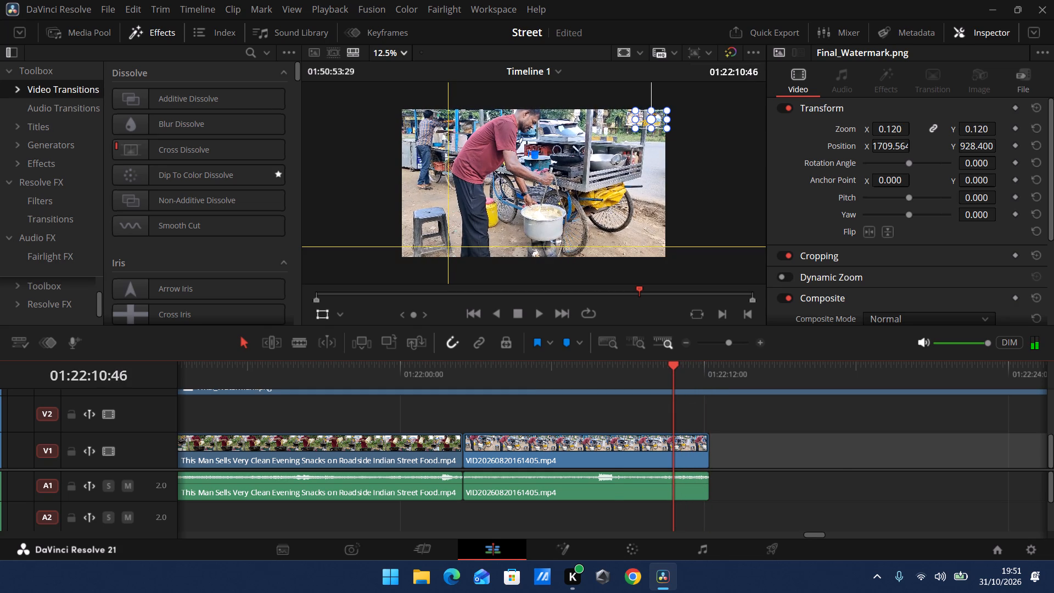
drag(731, 337, 737, 341)
drag(615, 366, 619, 367)
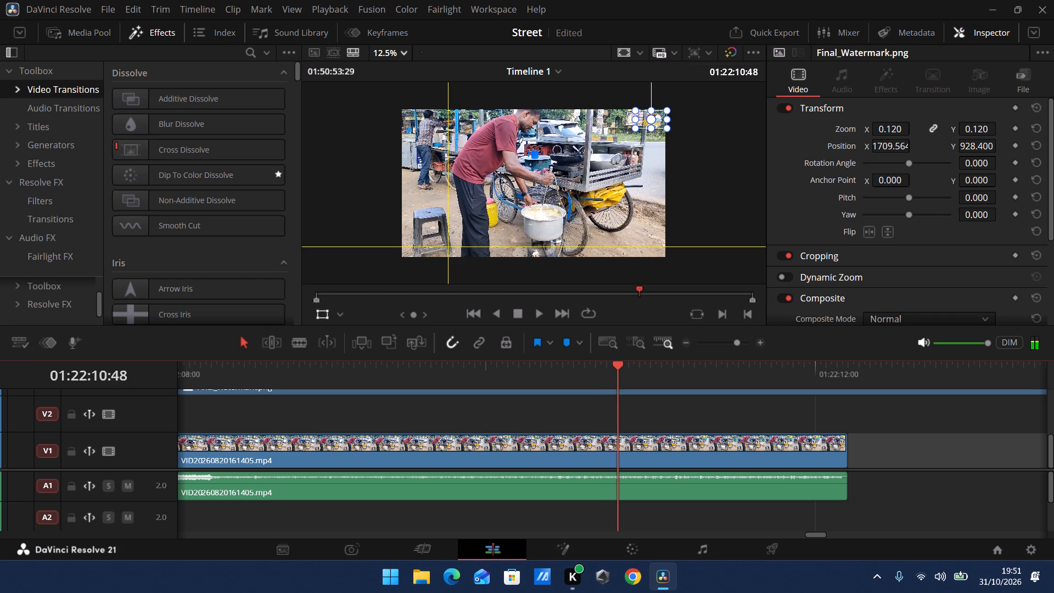
drag(619, 367, 651, 377)
click(310, 344)
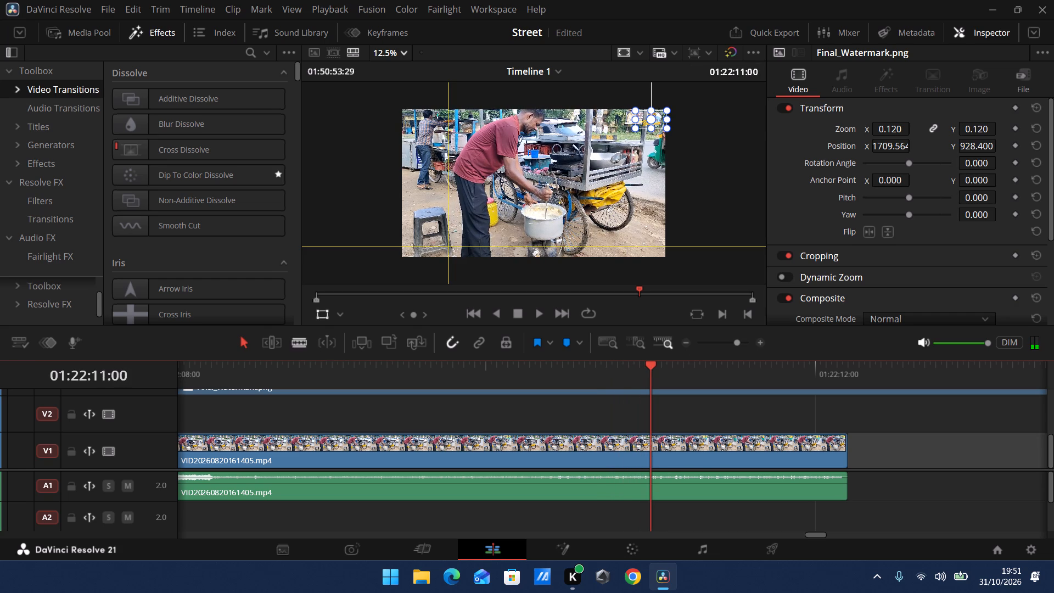
drag(843, 443, 658, 440)
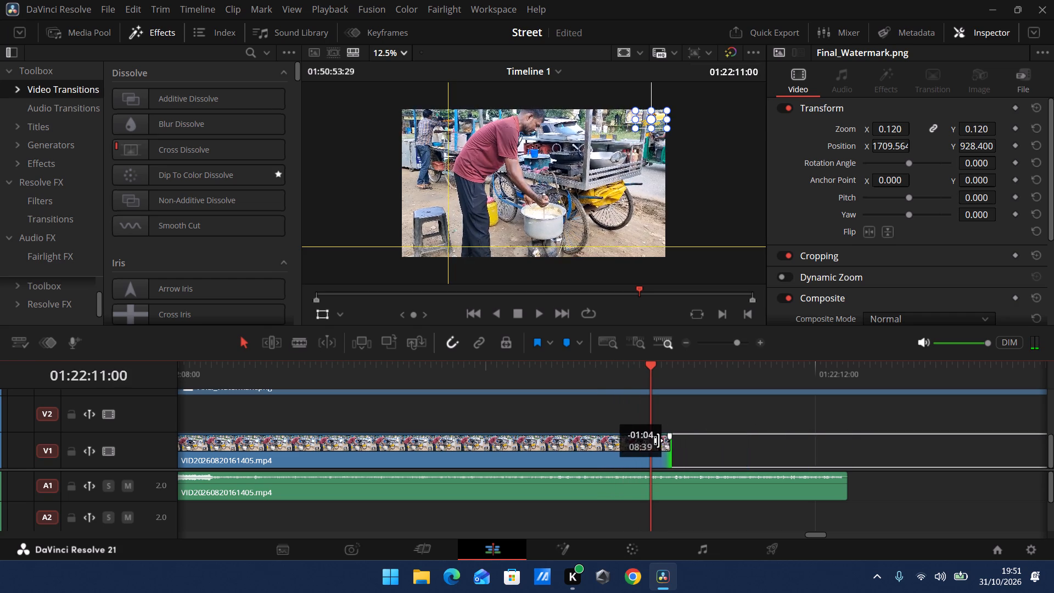
drag(658, 440, 641, 441)
drag(840, 488, 647, 484)
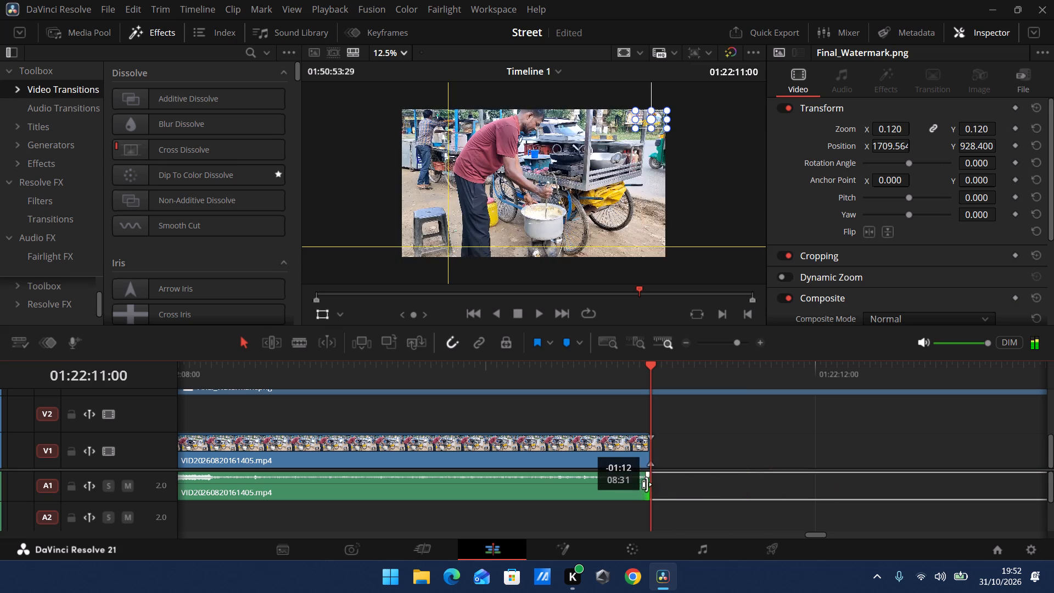
drag(647, 484, 644, 482)
Review the VID20260820161405.mp4 footage beyond the gap, examining the frying shots between about 01:30:42 and 01:31:34.
drag(736, 342, 718, 343)
scroll(948, 413, down, 2)
scroll(852, 408, down, 1)
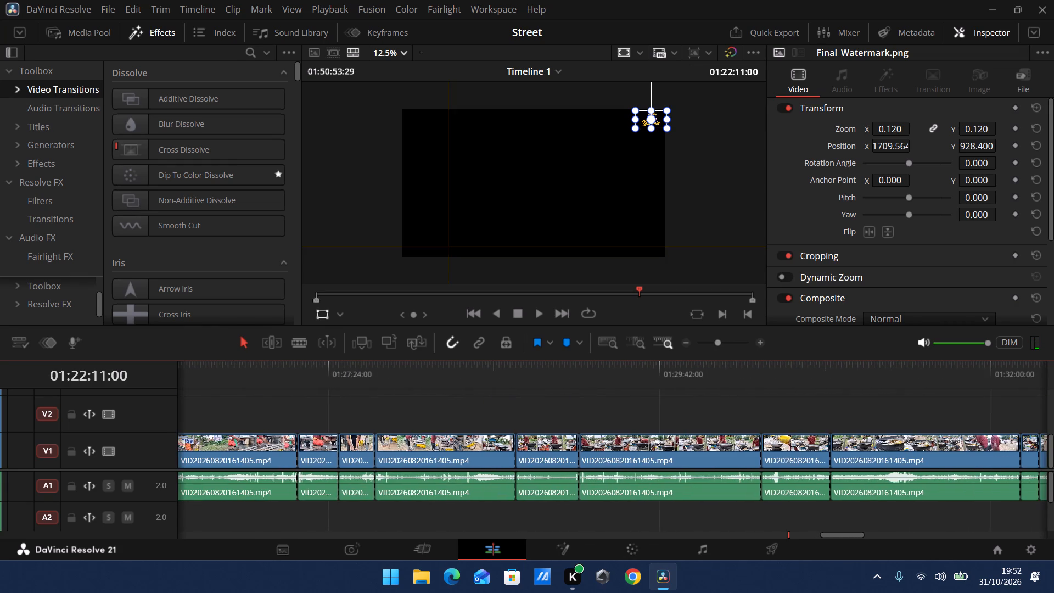
scroll(846, 408, down, 2)
click(557, 384)
scroll(618, 417, down, 1)
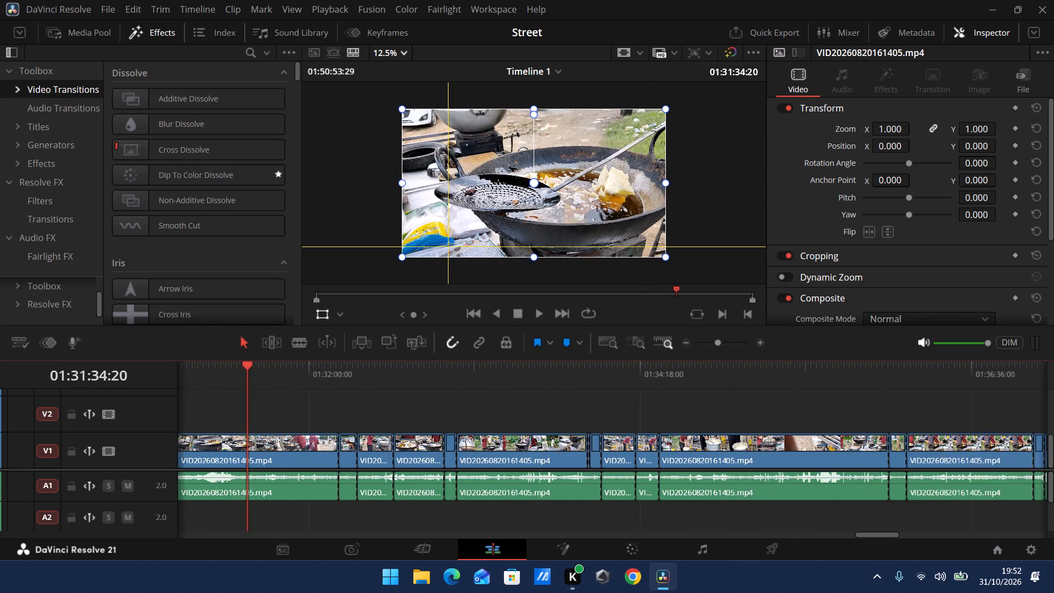
scroll(618, 417, down, 2)
scroll(584, 401, up, 1)
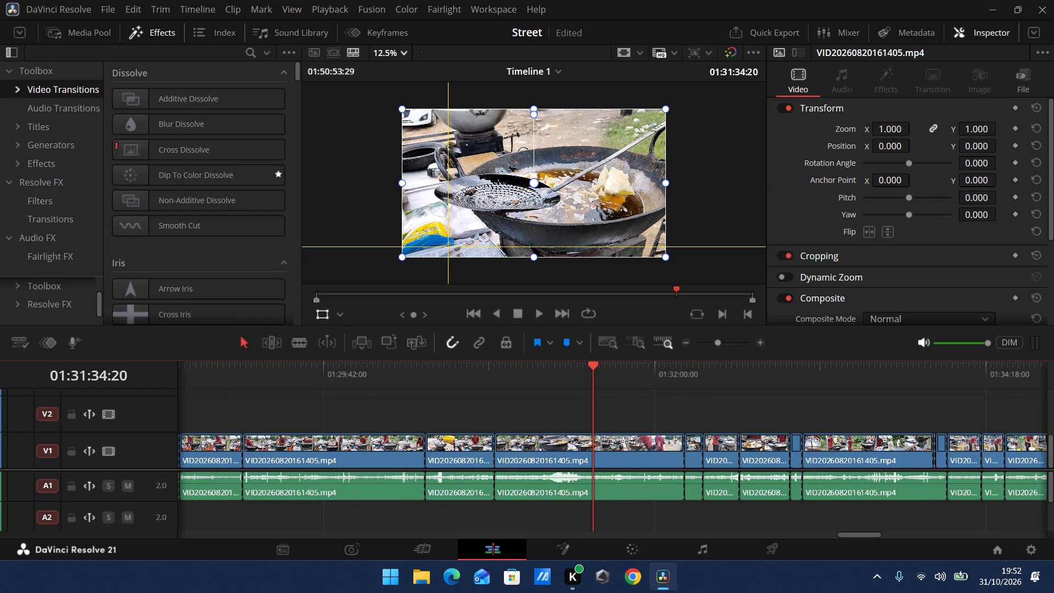
click(420, 377)
drag(420, 370, 540, 392)
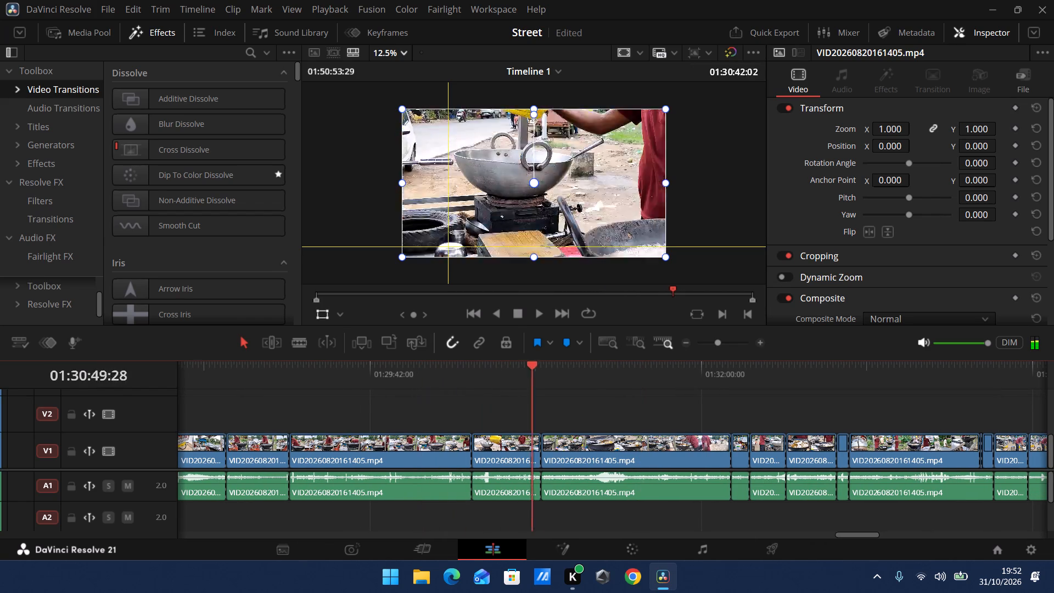
drag(540, 392, 641, 402)
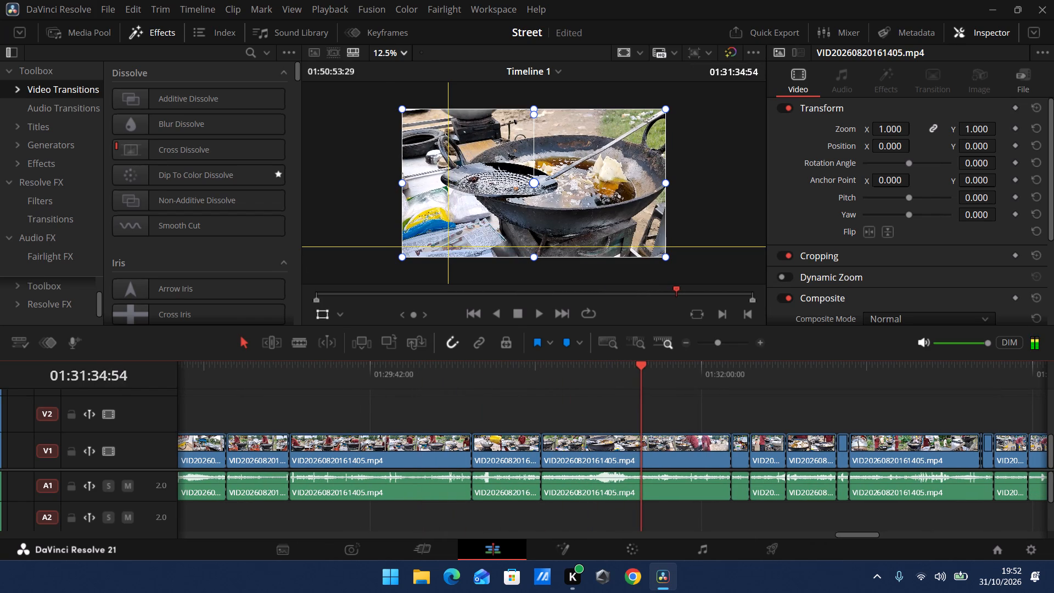
Examine the following clips on V1 from about 01:31:35 to 01:34:32.
scroll(607, 400, down, 2)
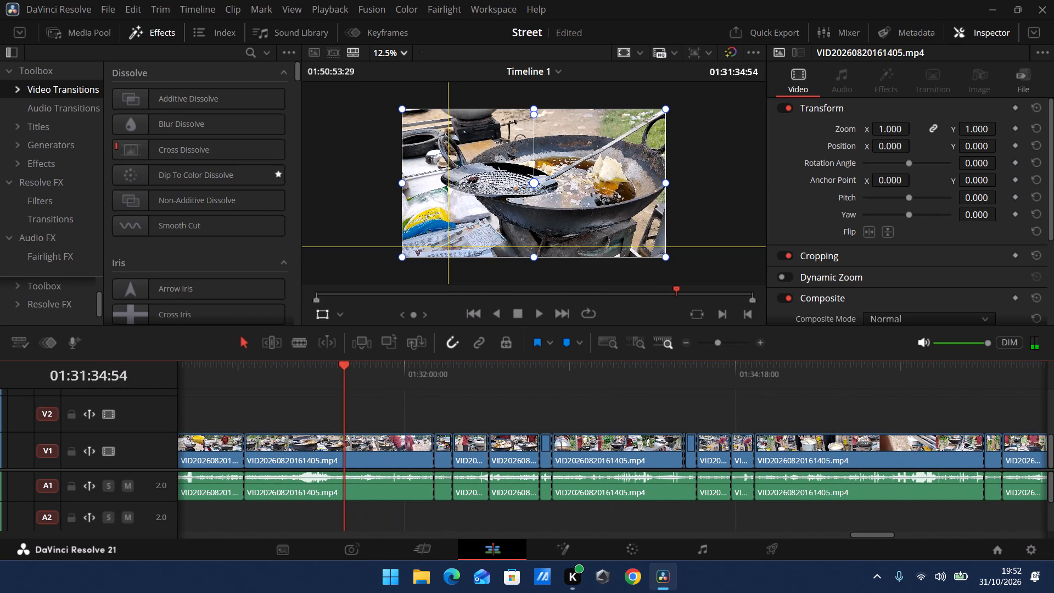
scroll(537, 408, down, 1)
drag(209, 365, 211, 365)
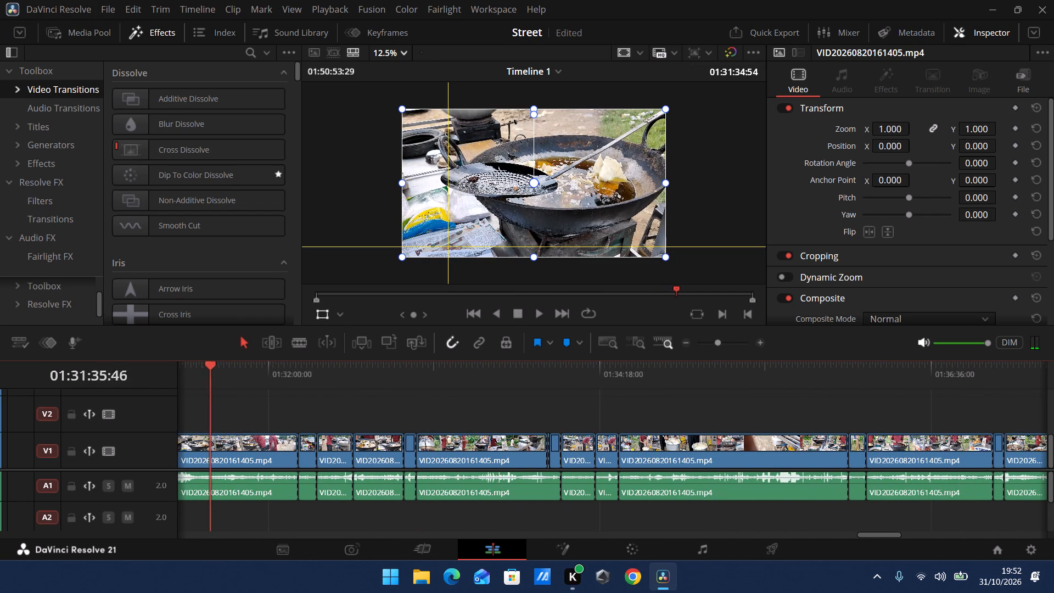
drag(211, 365, 459, 400)
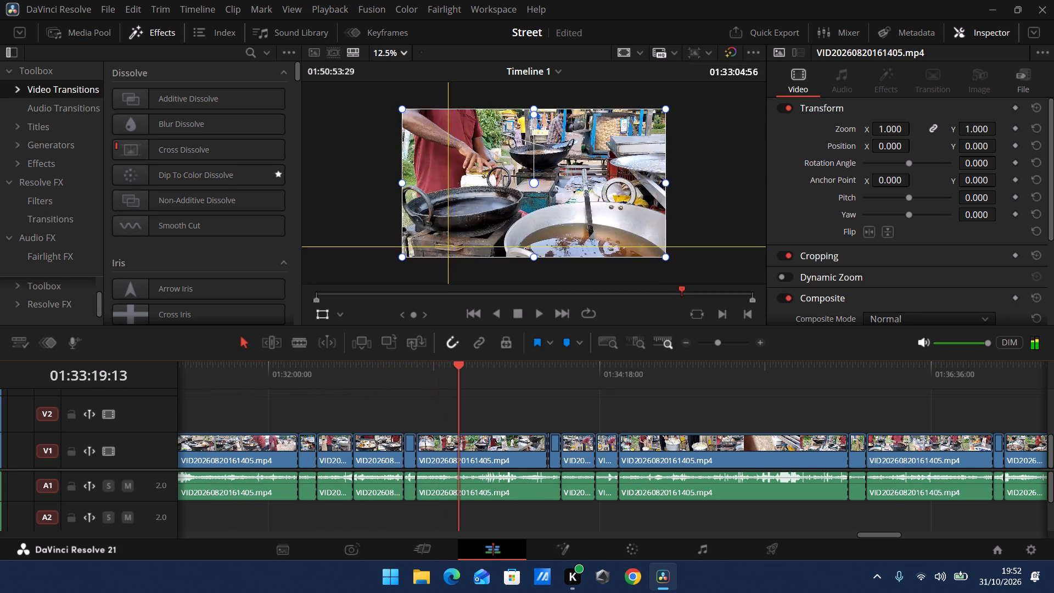
drag(459, 400, 564, 409)
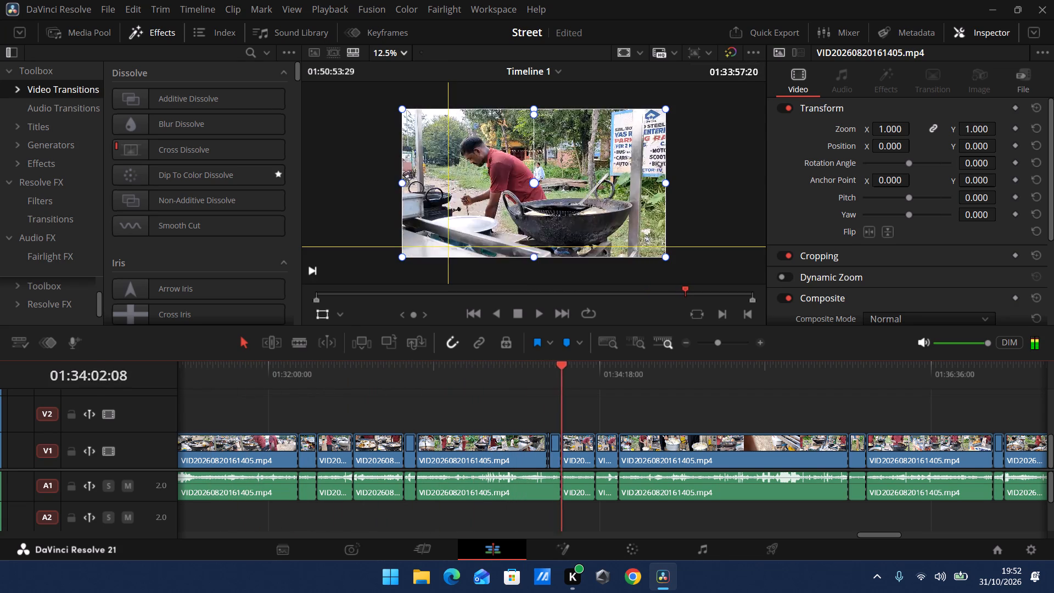
drag(564, 409, 631, 412)
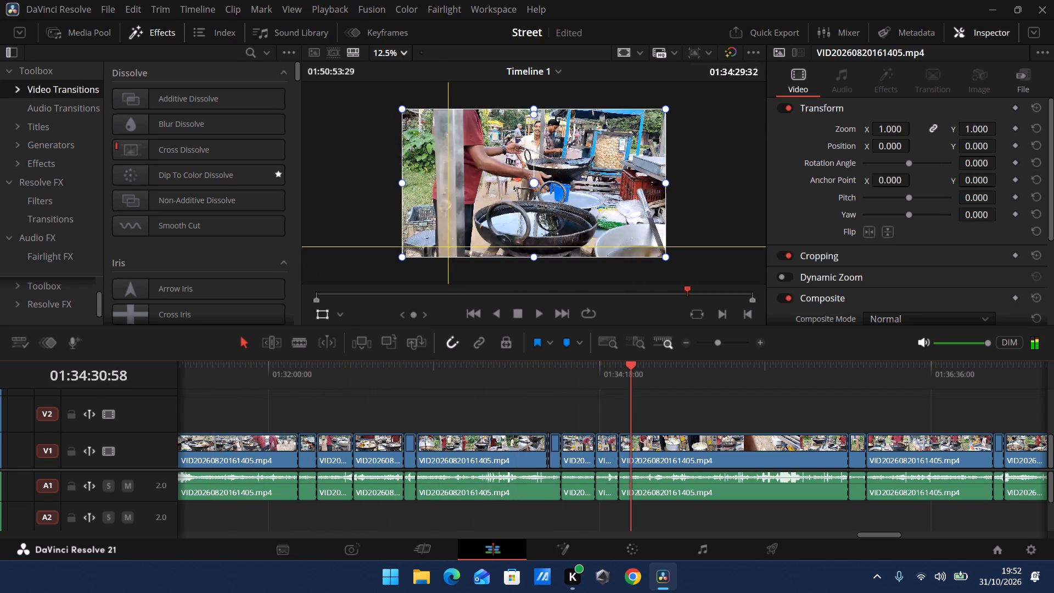
drag(631, 412, 634, 412)
Examine the long VID20260820161405.mp4 clip from 01:34:26 to about 01:35:57 for the batter-mixing and frying shots.
scroll(688, 386, down, 1)
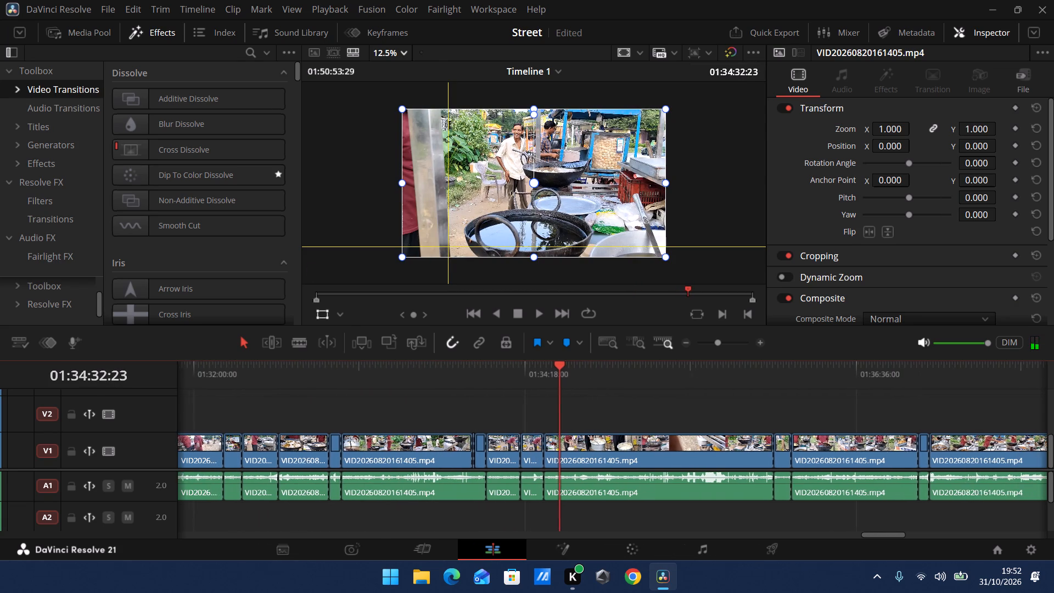
scroll(688, 386, down, 1)
click(491, 381)
click(486, 374)
drag(491, 374, 501, 376)
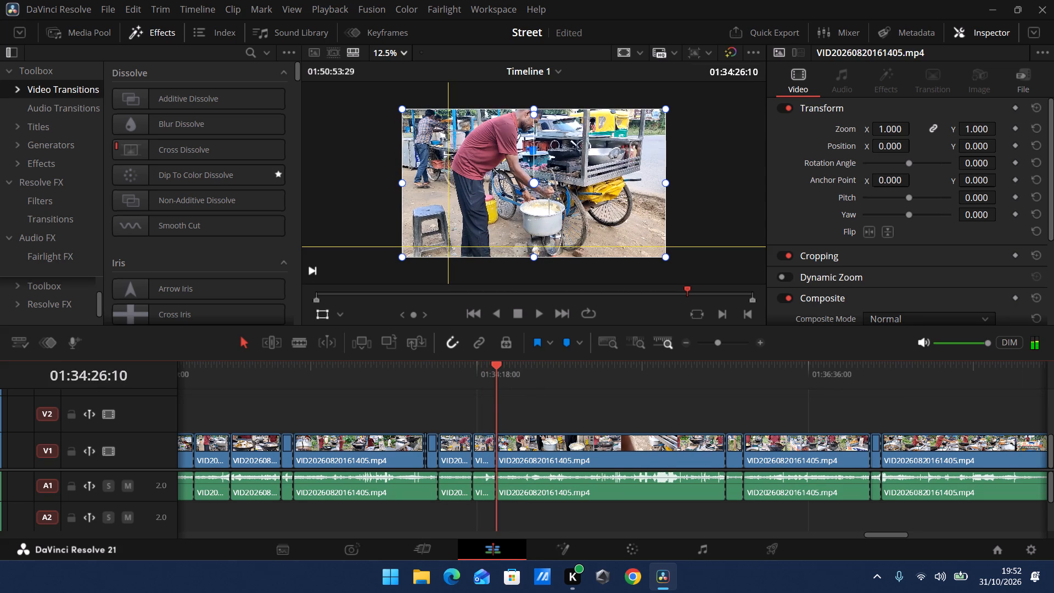
drag(501, 376, 498, 379)
drag(498, 379, 504, 382)
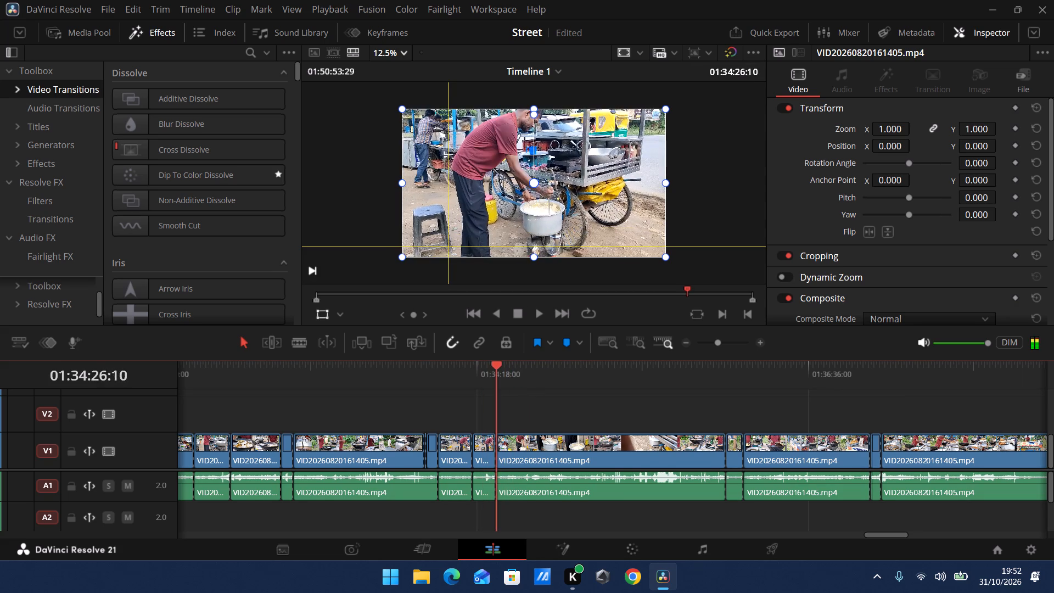
drag(504, 382, 549, 391)
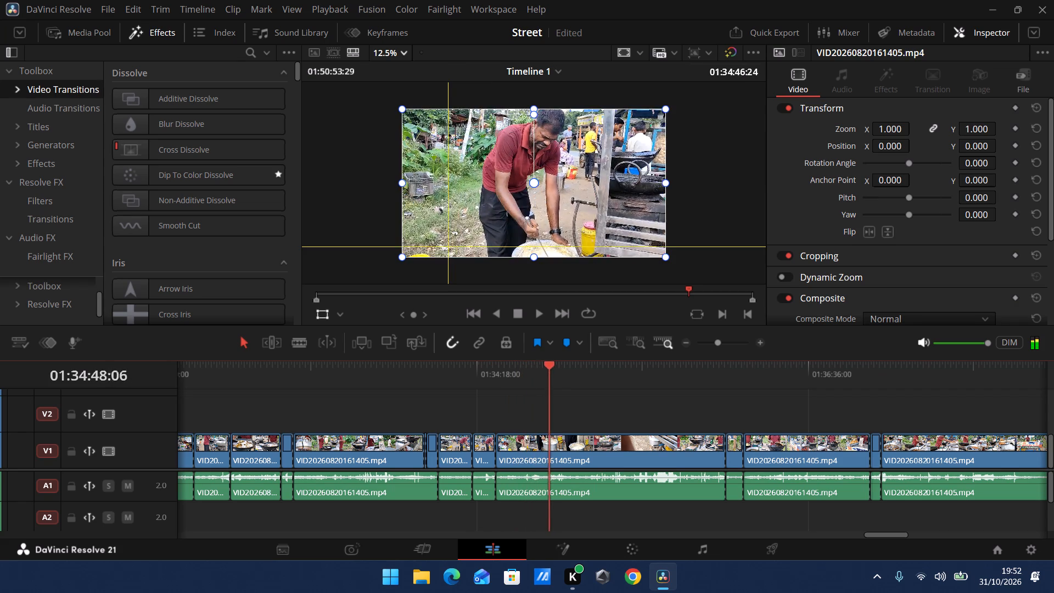
drag(549, 391, 571, 394)
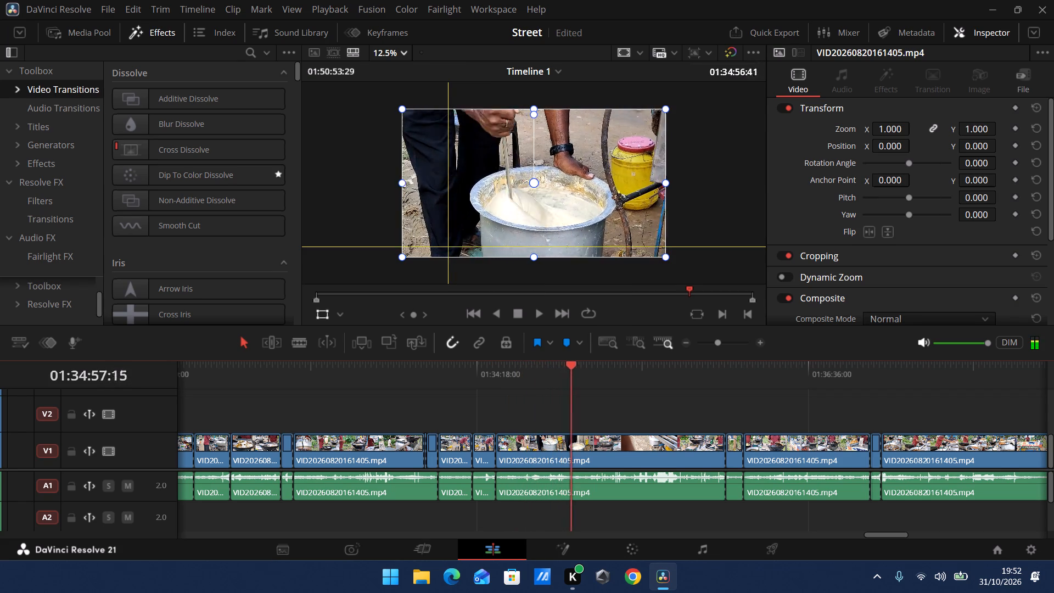
drag(571, 394, 607, 399)
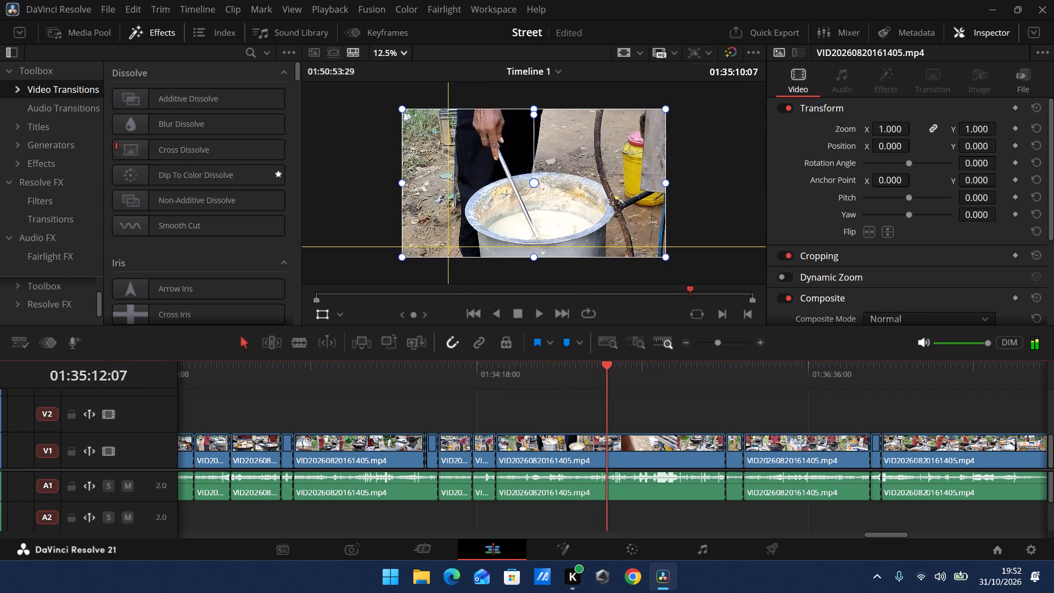
drag(607, 399, 581, 394)
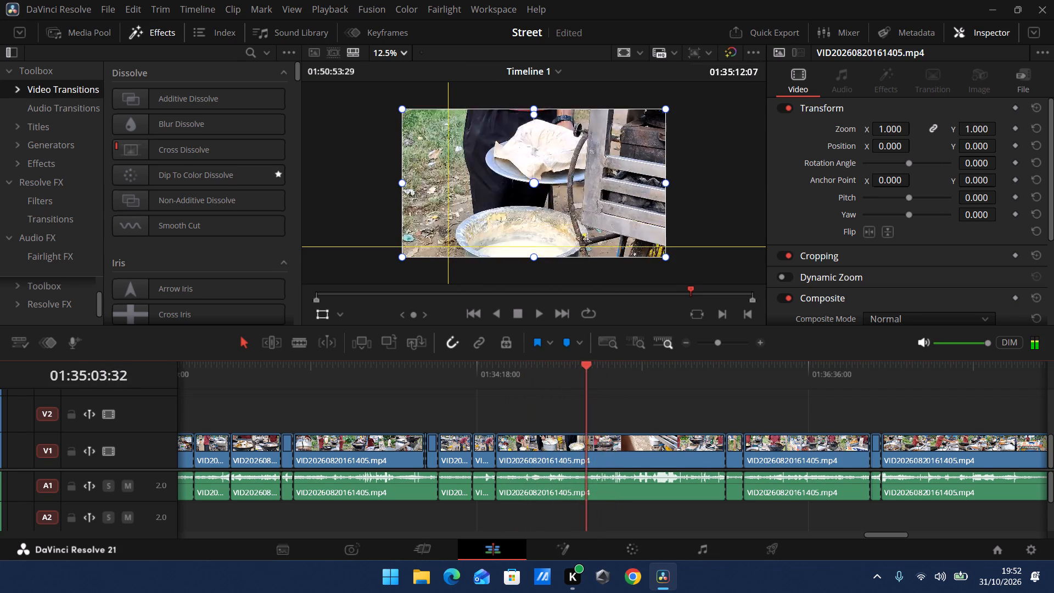
drag(581, 394, 512, 387)
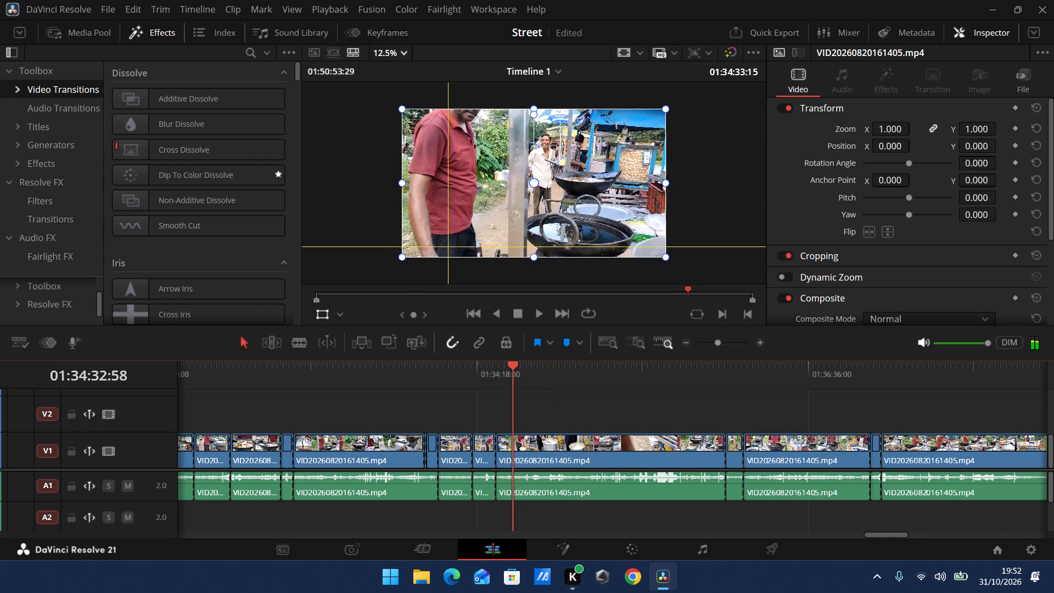
drag(512, 387, 559, 394)
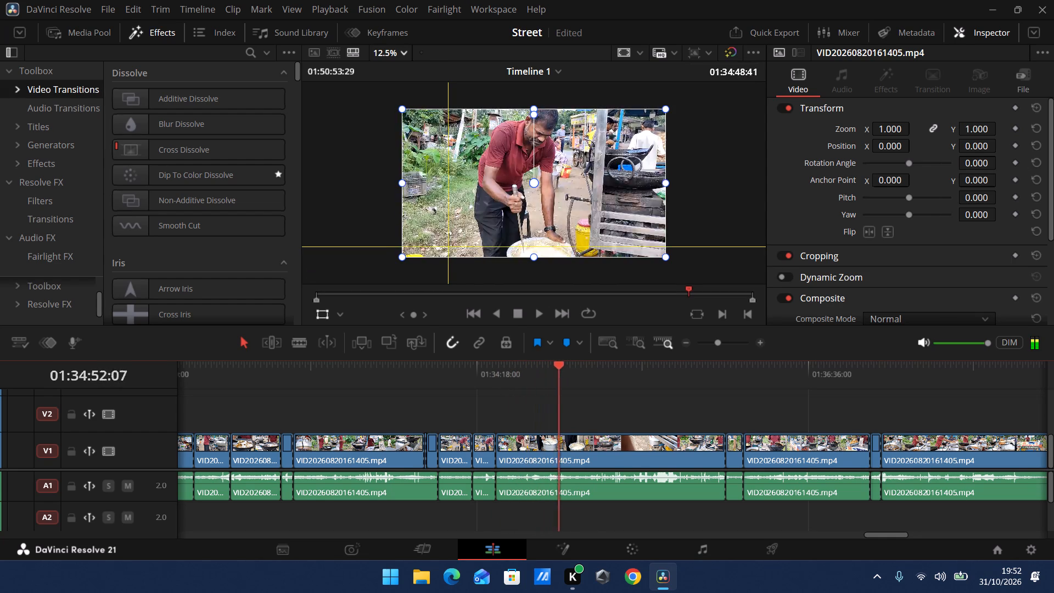
drag(559, 394, 621, 401)
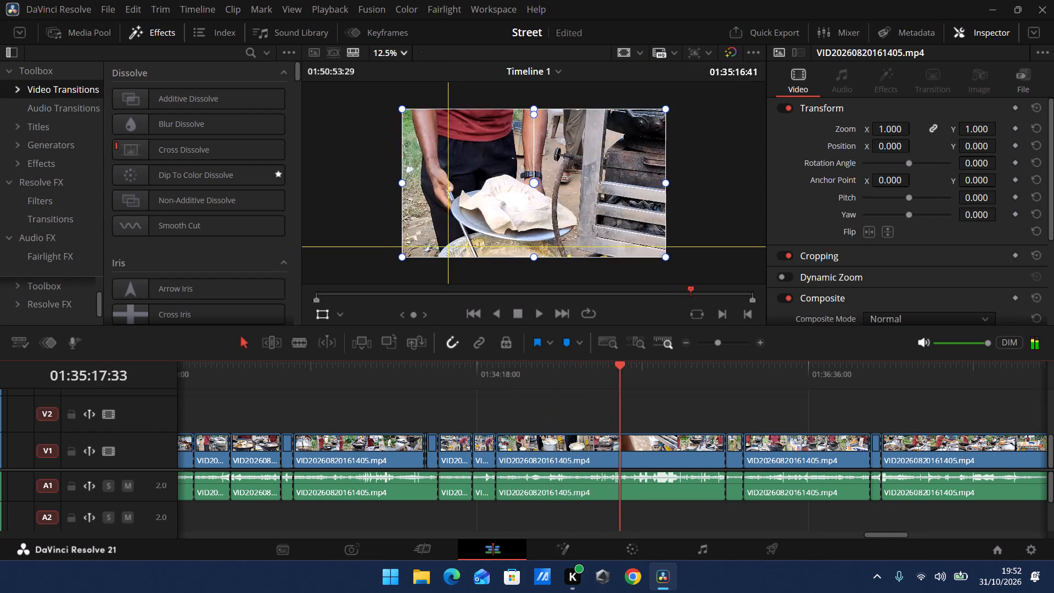
drag(621, 401, 659, 404)
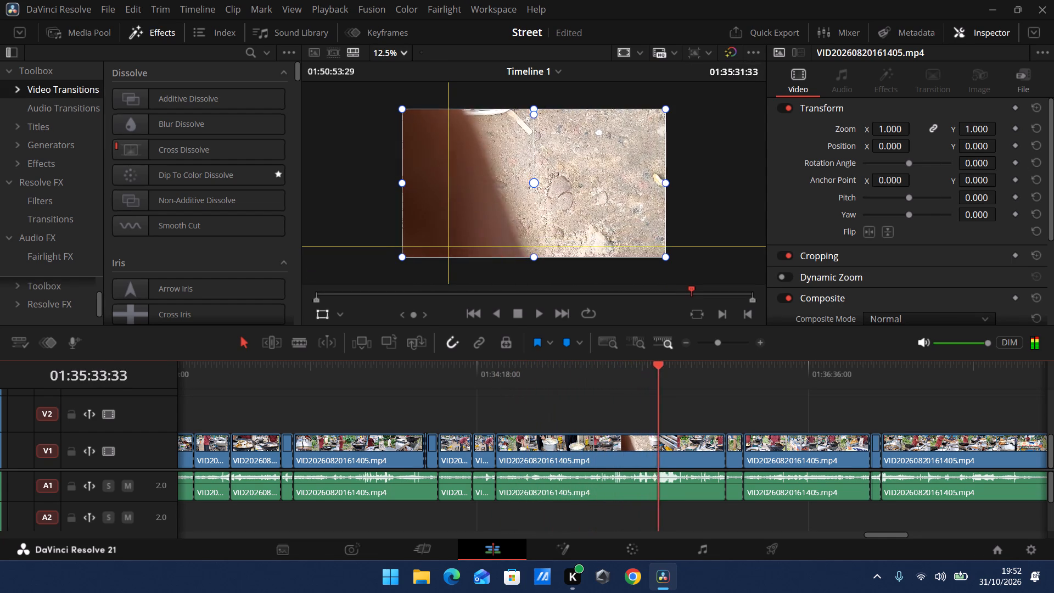
drag(659, 404, 695, 405)
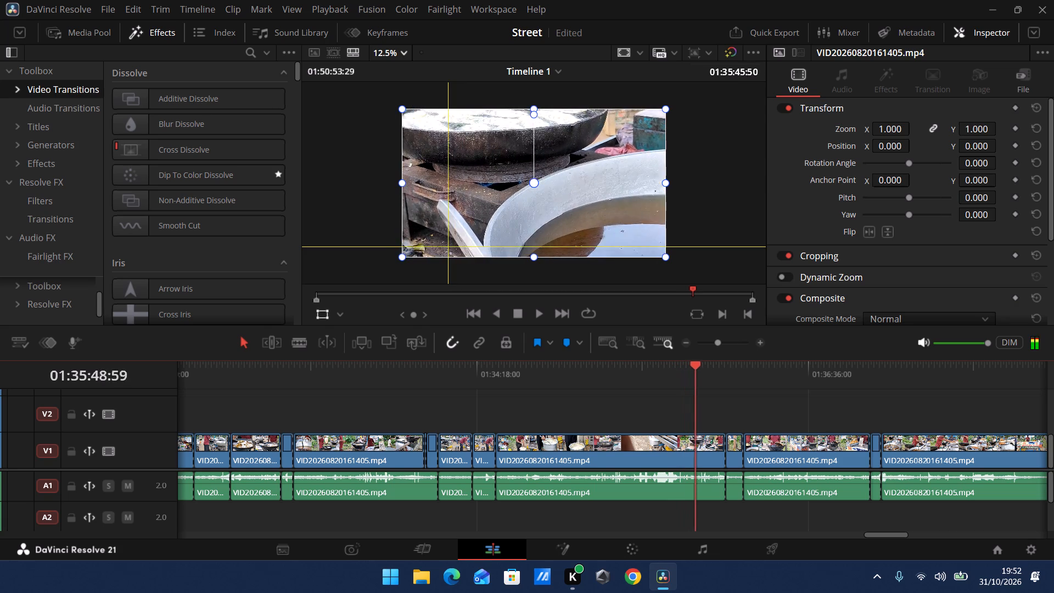
drag(695, 405, 715, 405)
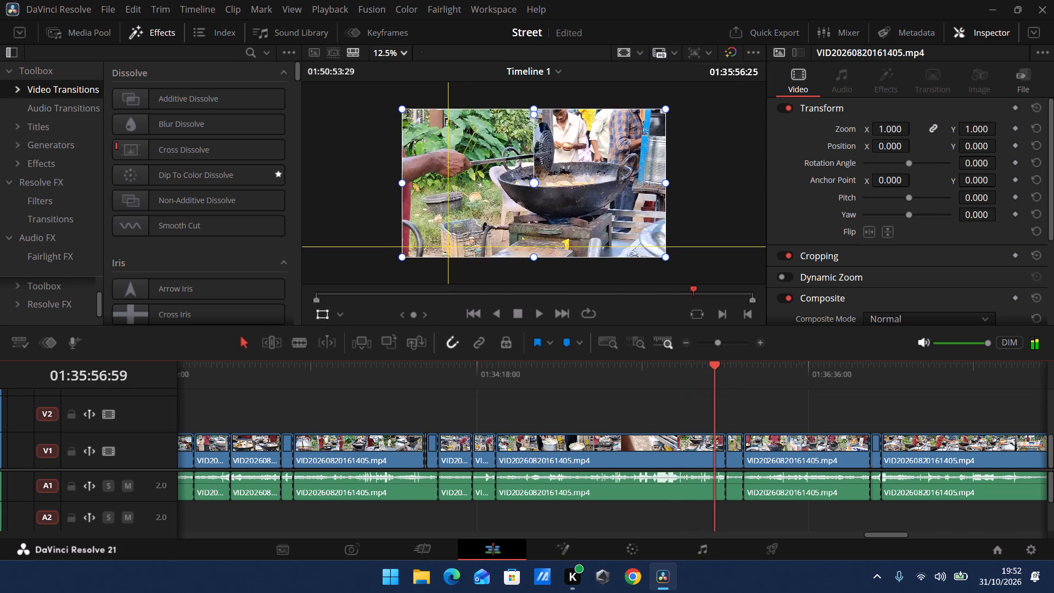
drag(715, 405, 644, 403)
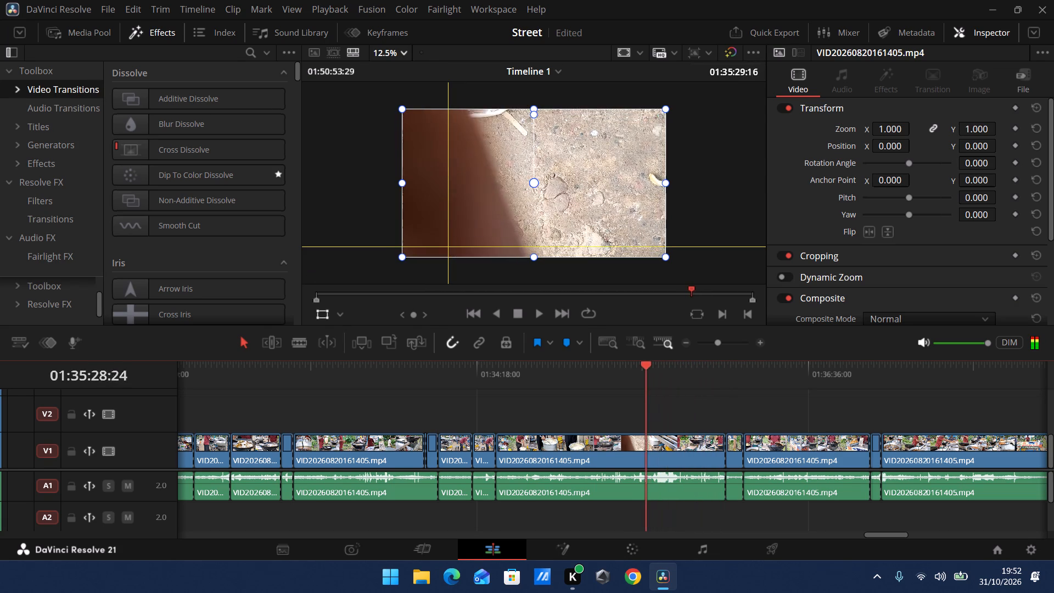
Split the video and audio of the long VID20260820161405.mp4 clip at 01:35:16:58.
drag(644, 403, 616, 400)
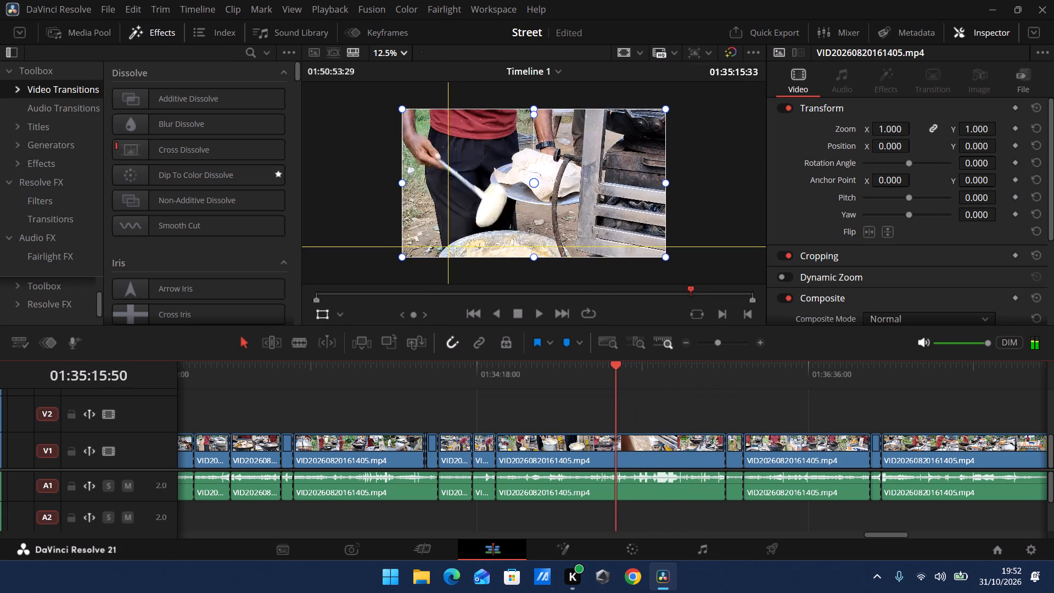
drag(616, 400, 623, 398)
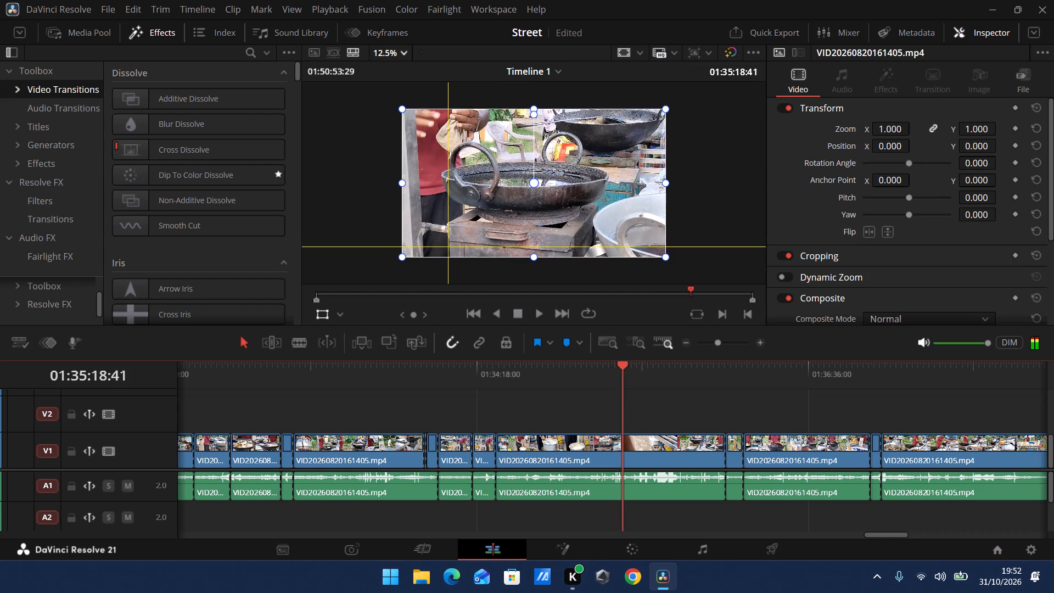
drag(623, 398, 620, 398)
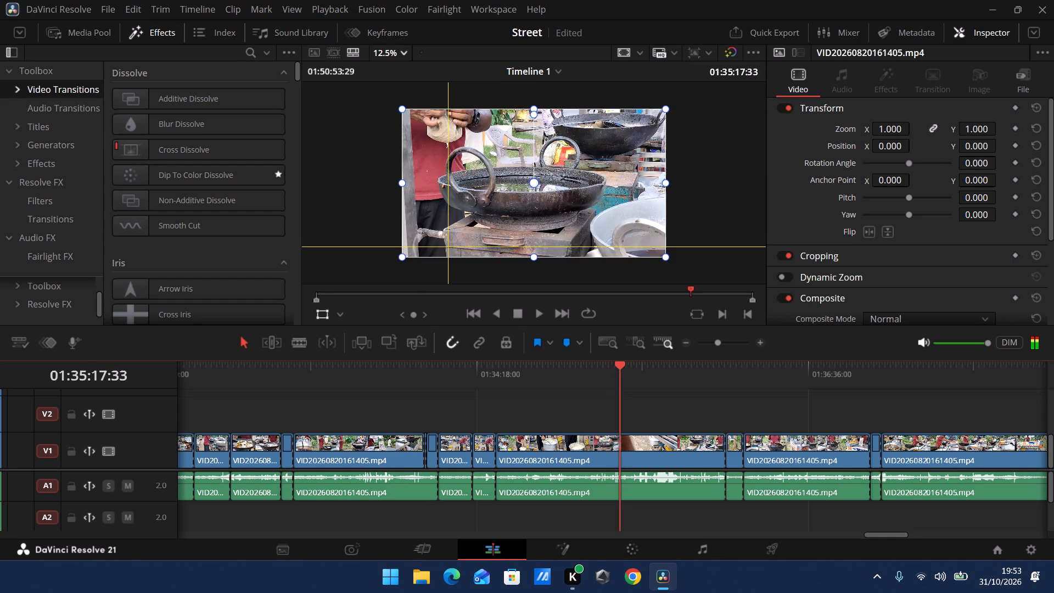
drag(620, 398, 618, 398)
click(296, 343)
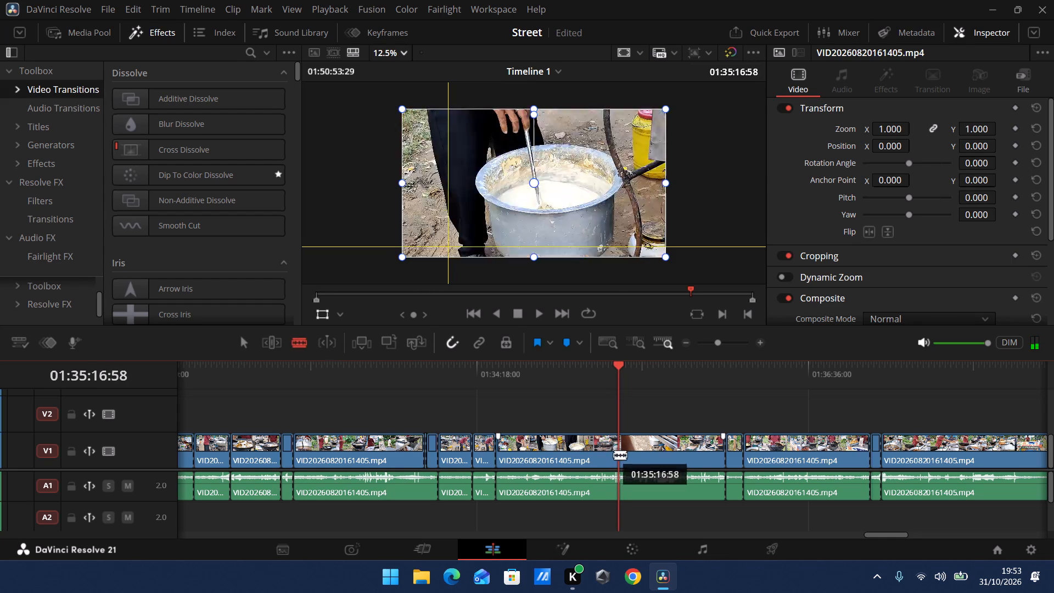
click(615, 455)
click(613, 487)
click(249, 342)
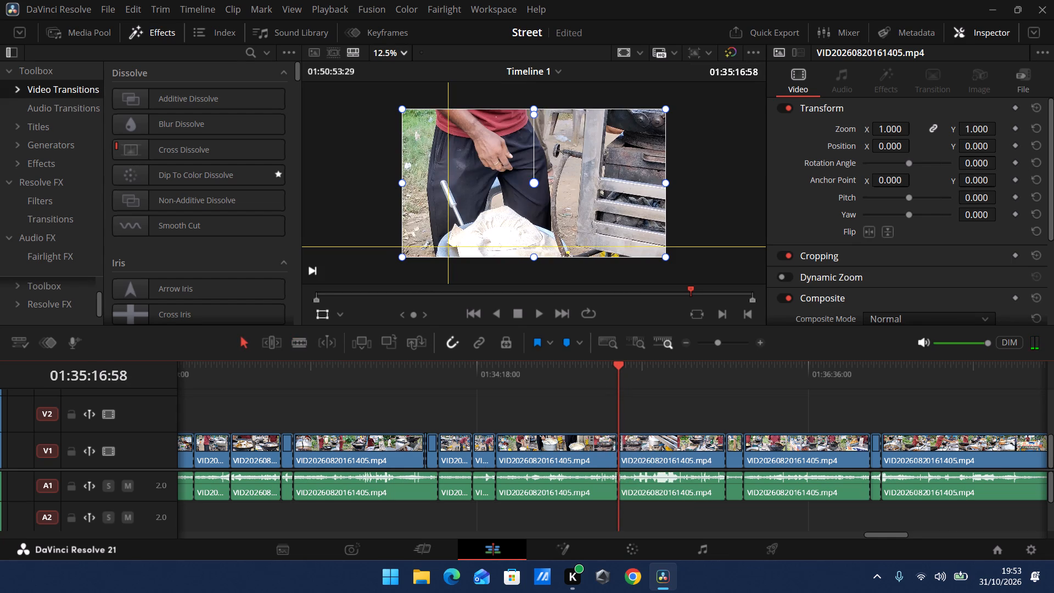
Copy the video and audio segment between 01:34:26 and the new cut, and disable the original video segment.
drag(539, 415, 550, 489)
key(ctrl+c)
click(550, 452)
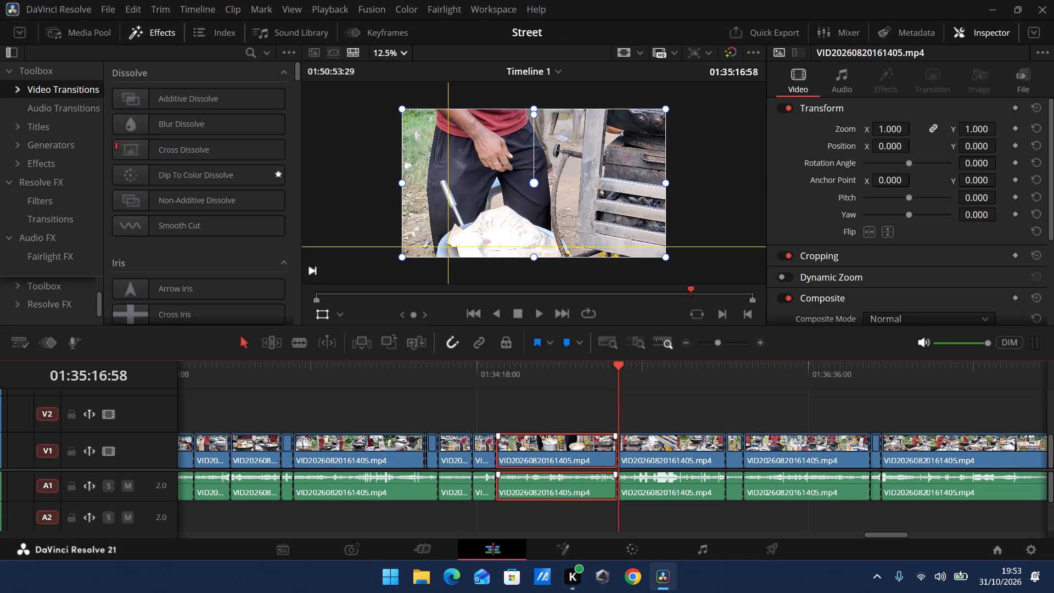
key(d)
Paste the copied segment into the timeline gap, starting at 01:22:11:00 directly after the last edited clip.
scroll(508, 459, up, 5)
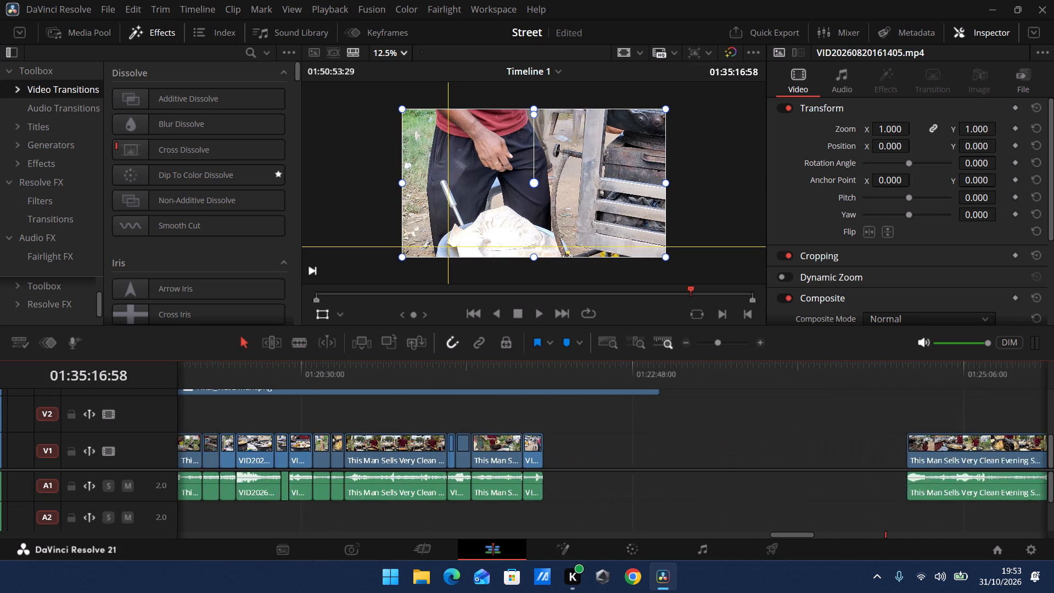
scroll(508, 459, up, 1)
click(551, 389)
click(553, 382)
key(ctrl+v)
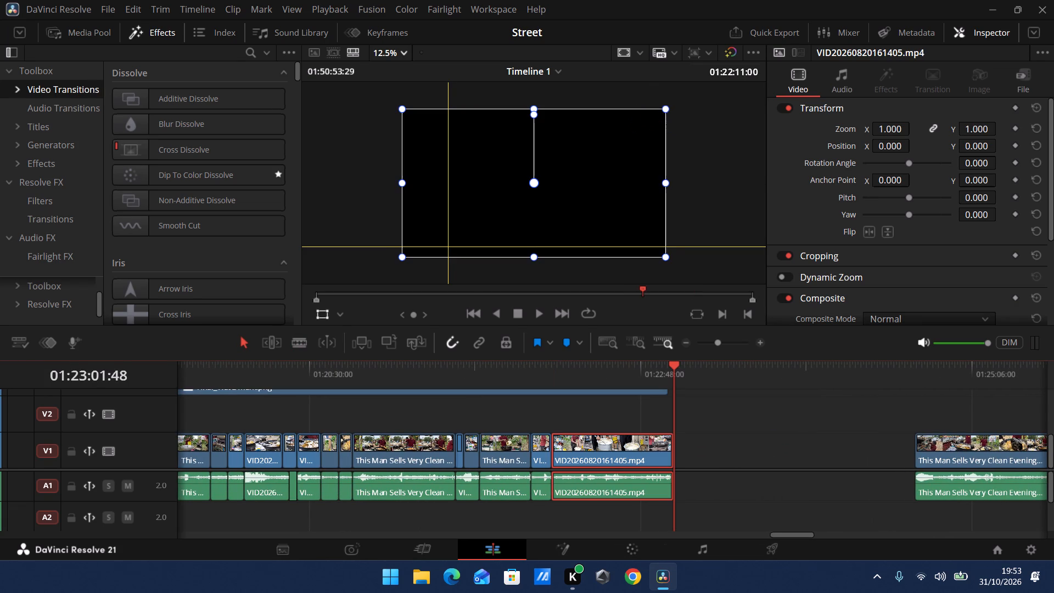
Play the pasted clip from its start and trim its video and audio beginning to 01:22:22:28.
scroll(627, 437, down, 1)
scroll(627, 437, up, 1)
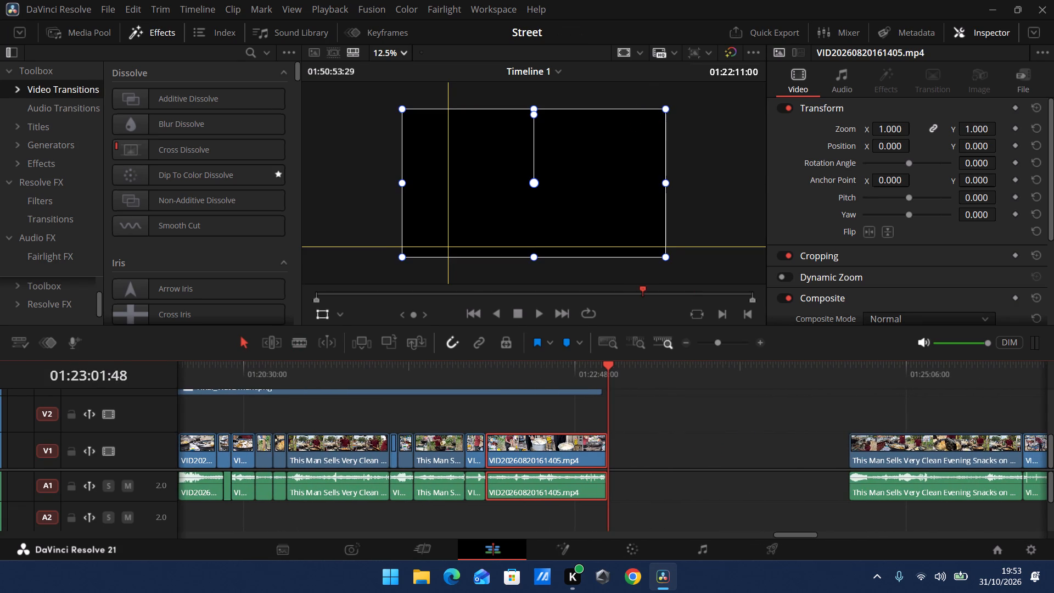
click(489, 378)
click(540, 314)
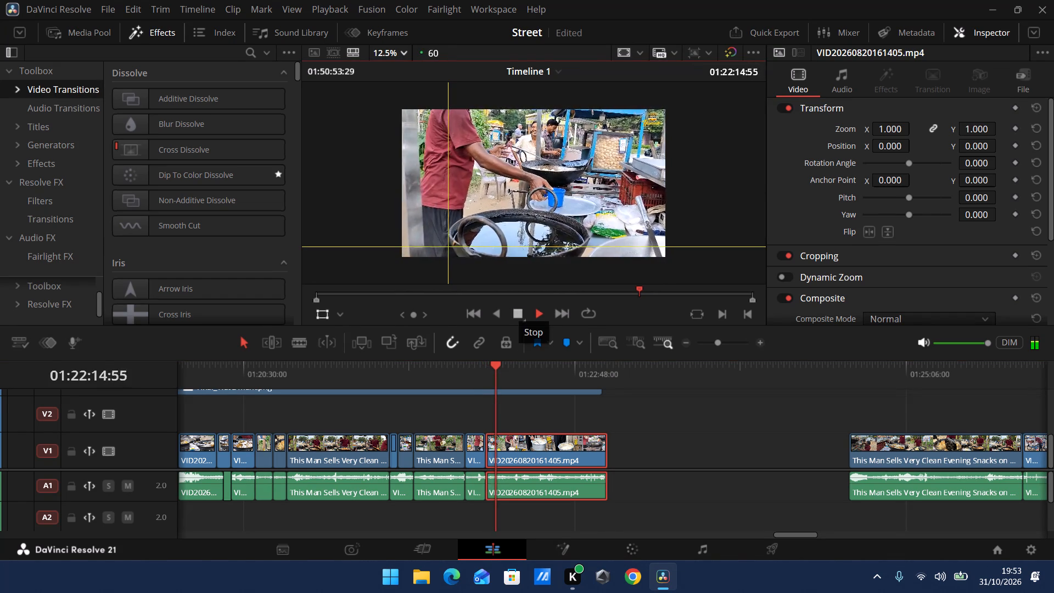
drag(719, 338, 726, 341)
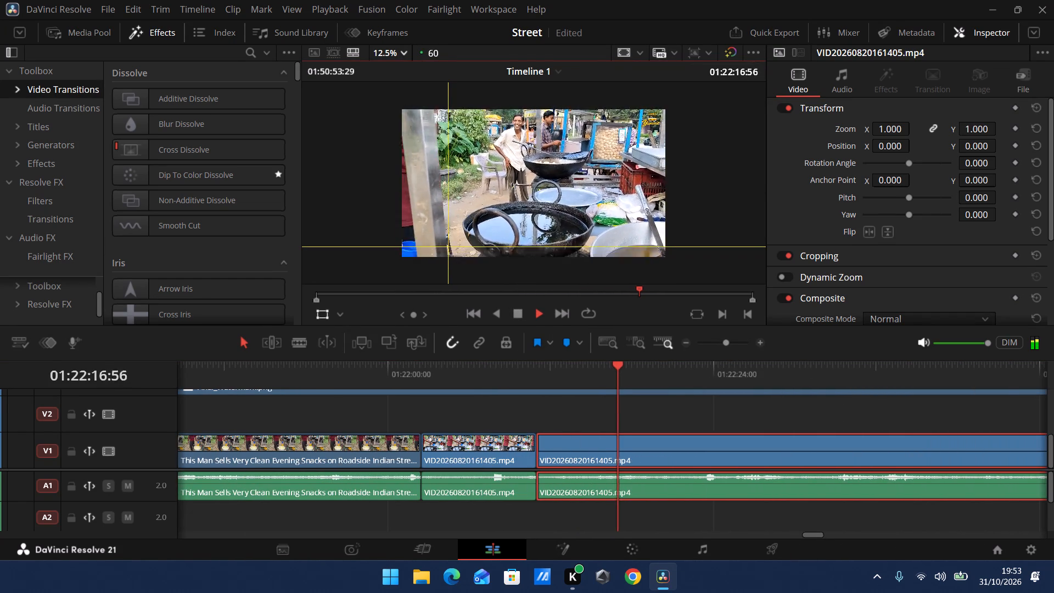
click(726, 342)
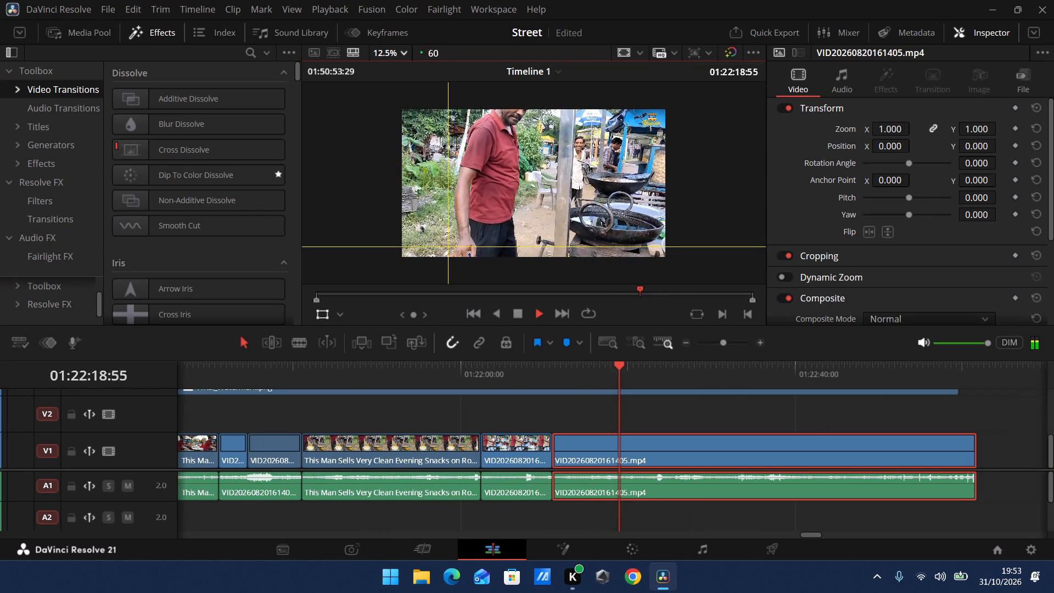
click(518, 311)
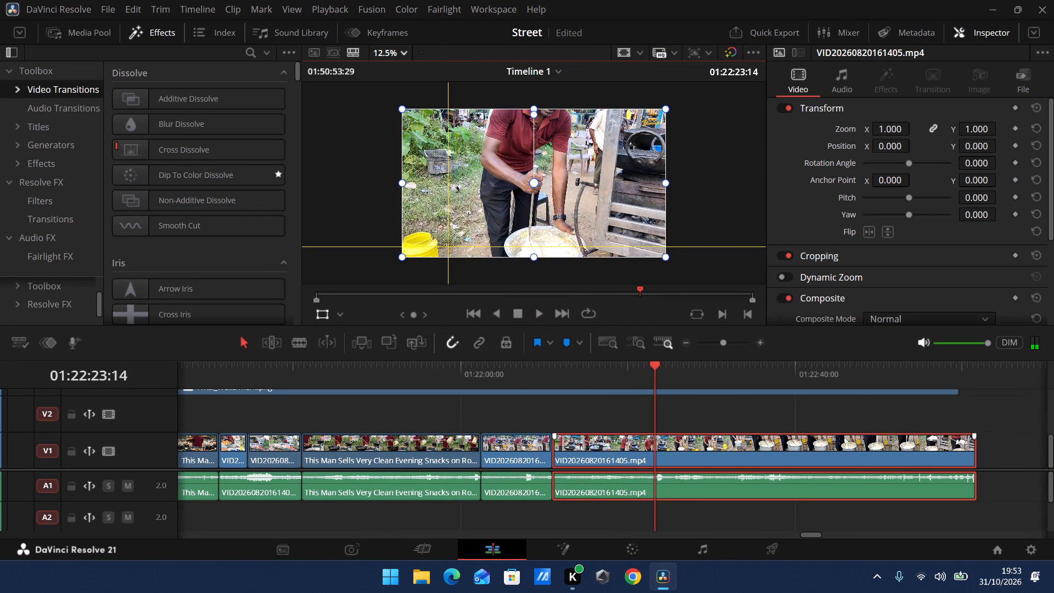
drag(654, 367, 651, 367)
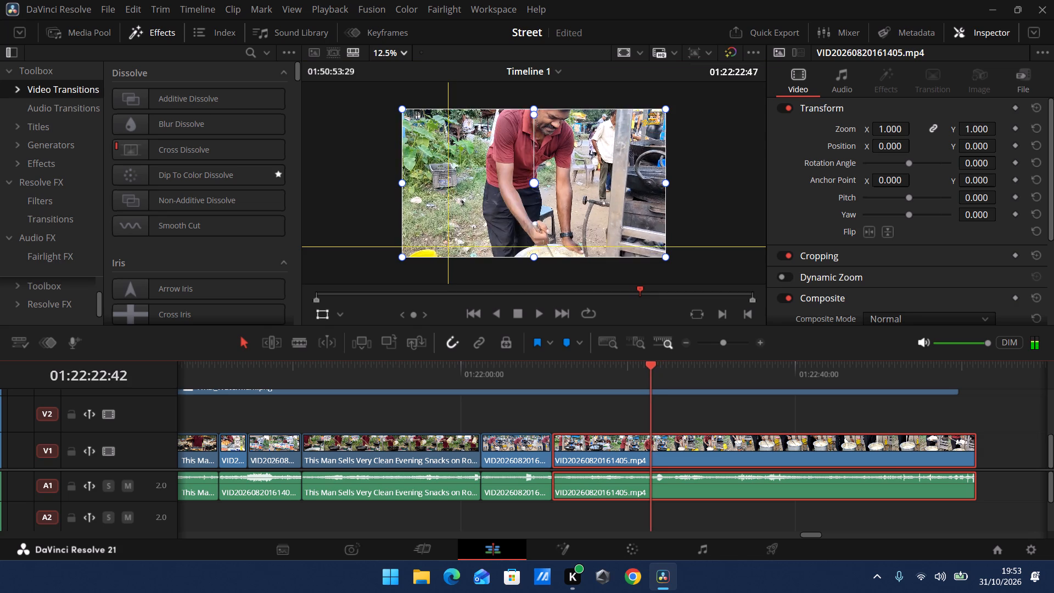
drag(651, 367, 648, 367)
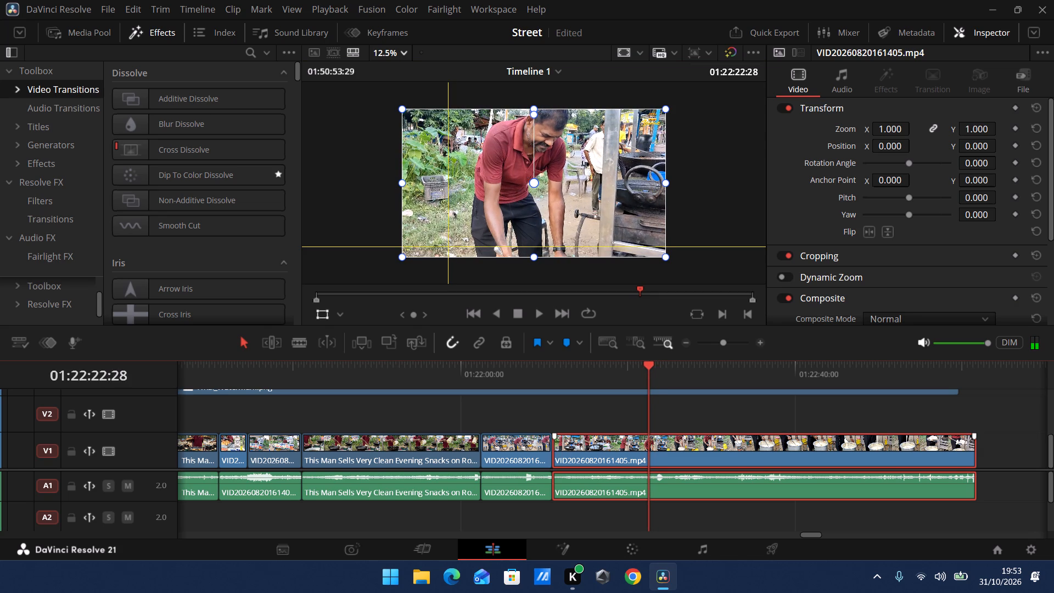
drag(561, 448, 659, 443)
Move the trimmed video and audio back against the preceding clip at 01:22:11:00 and play the join.
drag(674, 419, 684, 481)
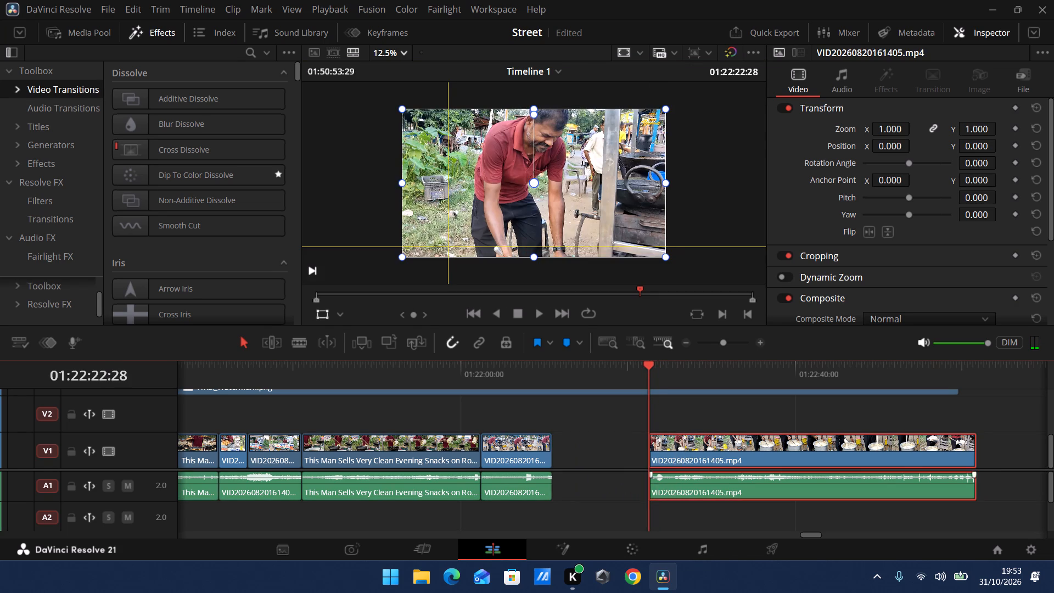
drag(679, 480, 586, 468)
click(552, 386)
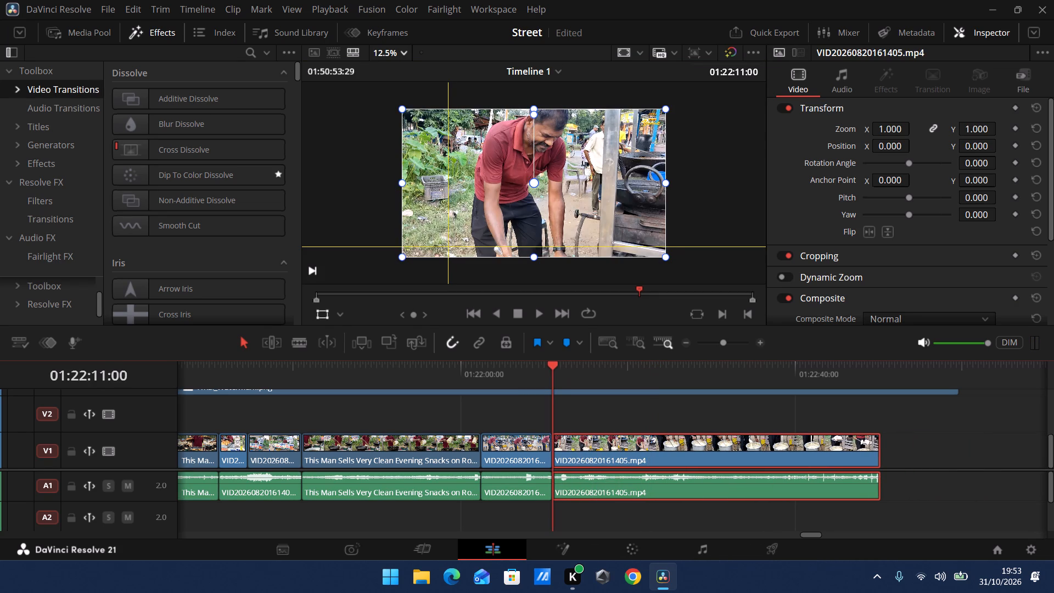
click(537, 314)
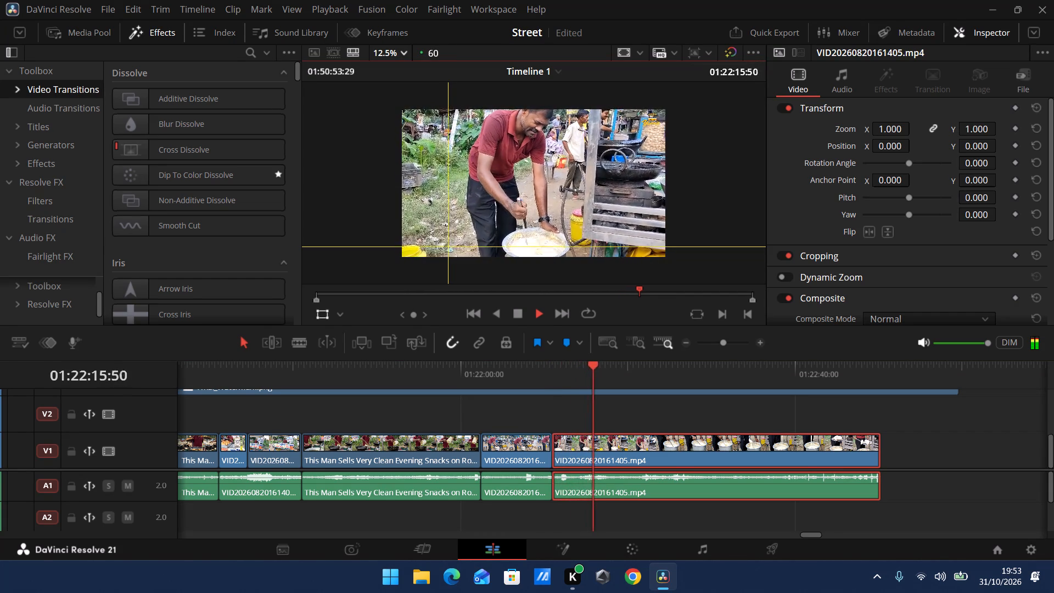
click(522, 311)
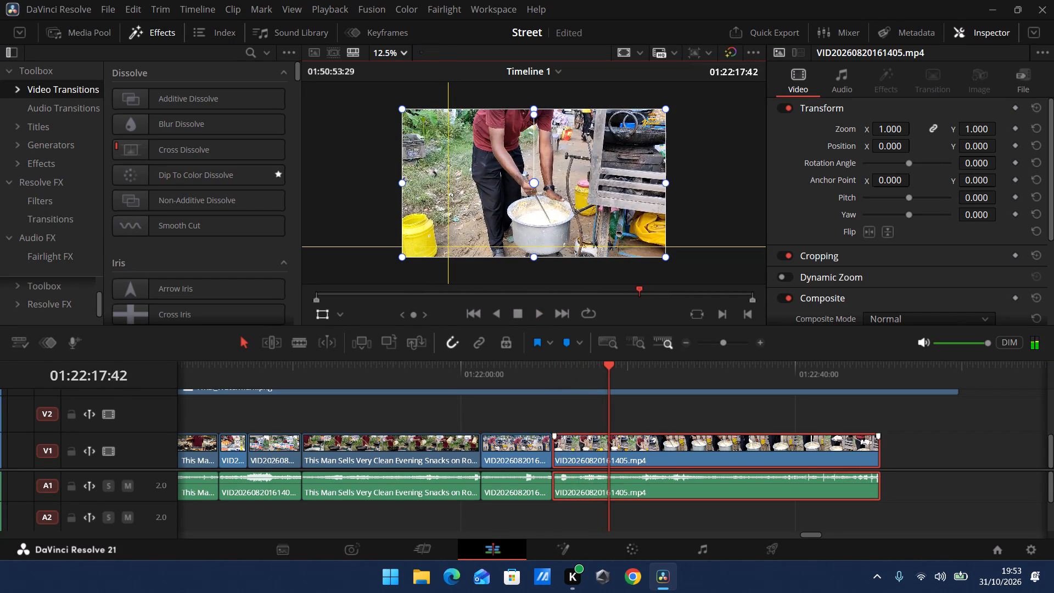
Trim only the last clip's audio start to about 01:22:18:52 and extend the preceding audio clip to meet it.
click(643, 485)
click(704, 525)
click(670, 490)
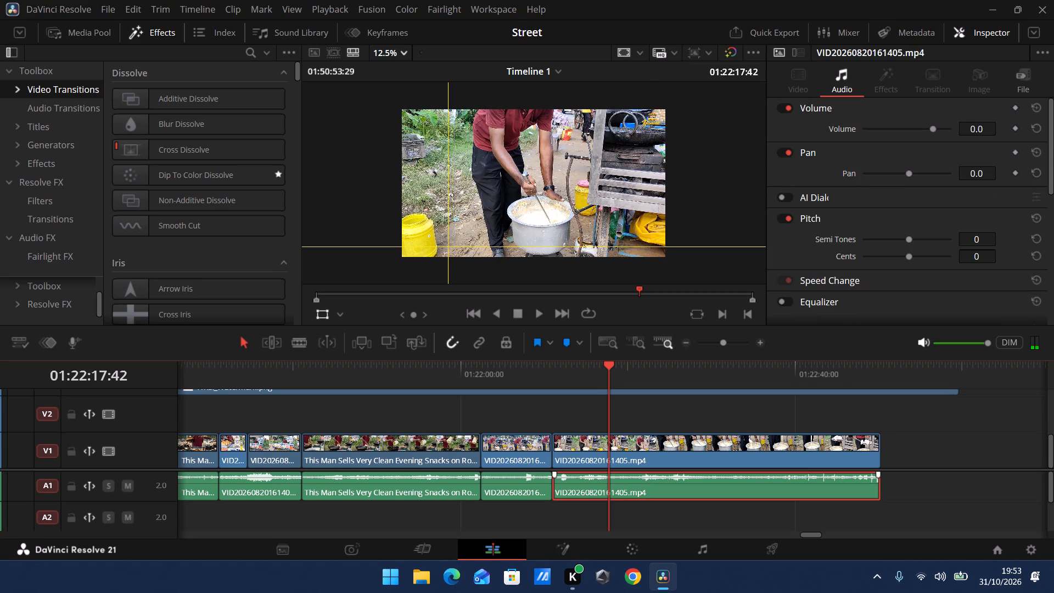
drag(560, 485, 626, 491)
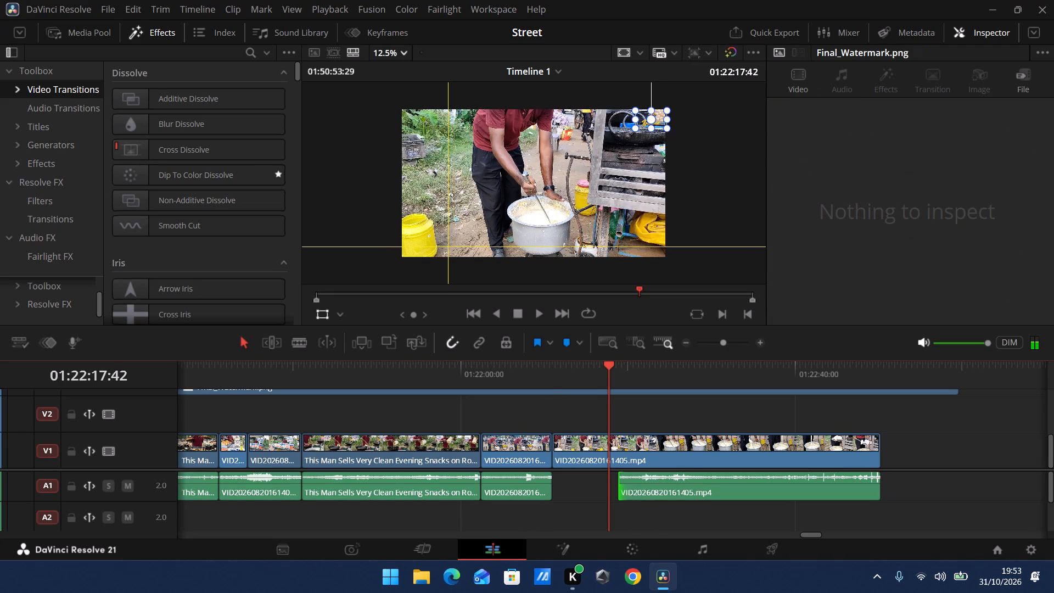
drag(548, 485, 614, 495)
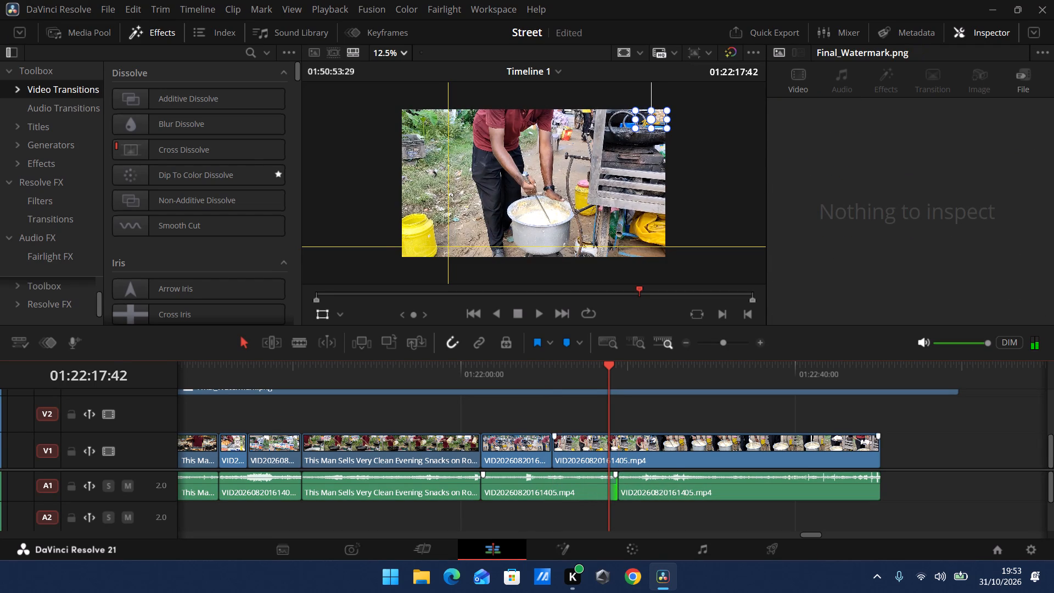
Play across the adjusted audio join and split the last video clip at the audio cut, 01:22:18:52.
click(548, 400)
click(552, 365)
click(545, 365)
click(534, 313)
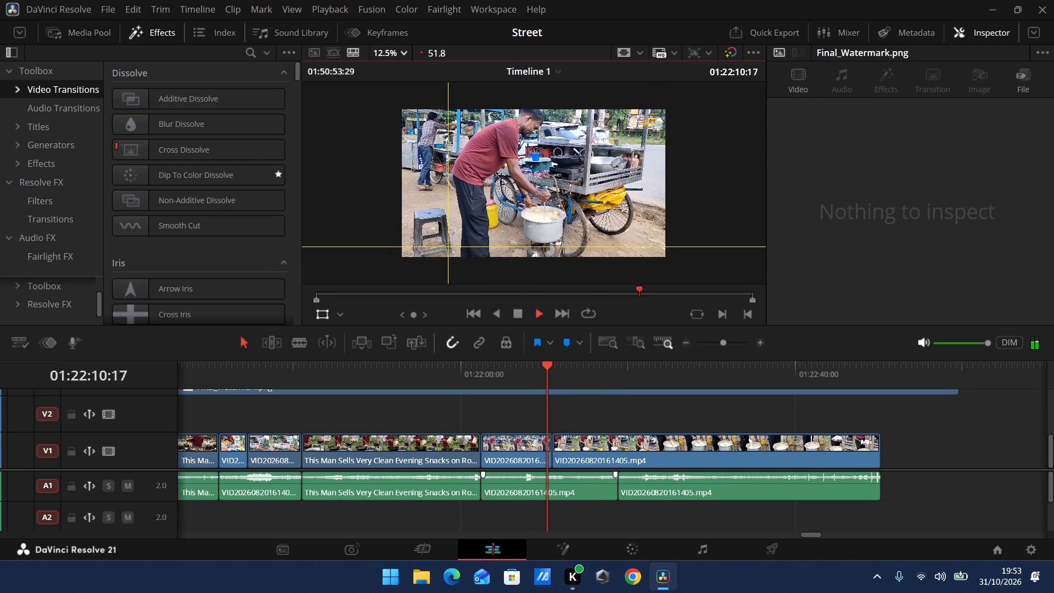
click(474, 379)
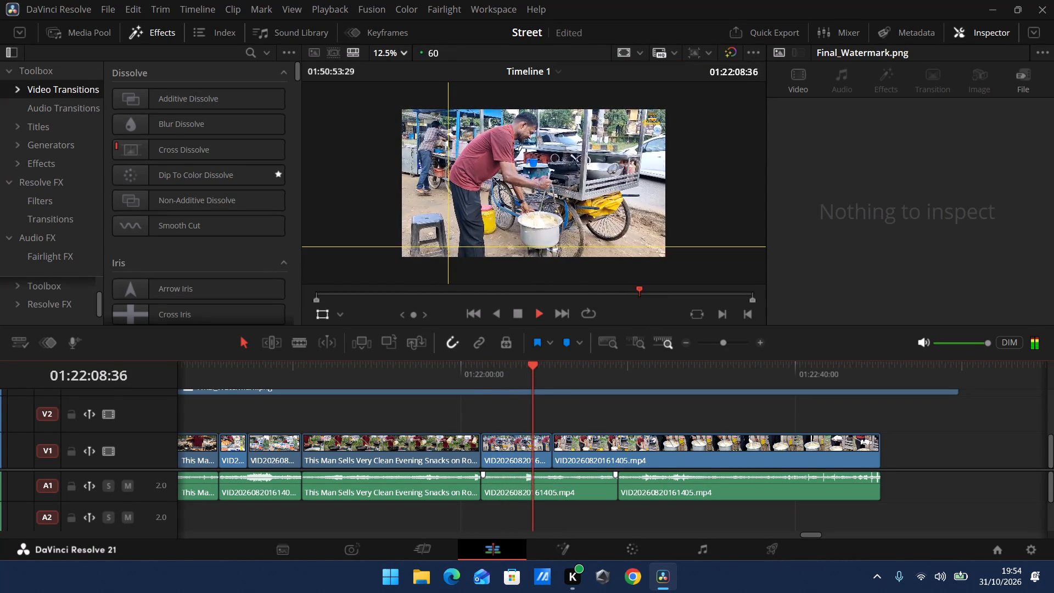
scroll(671, 415, down, 1)
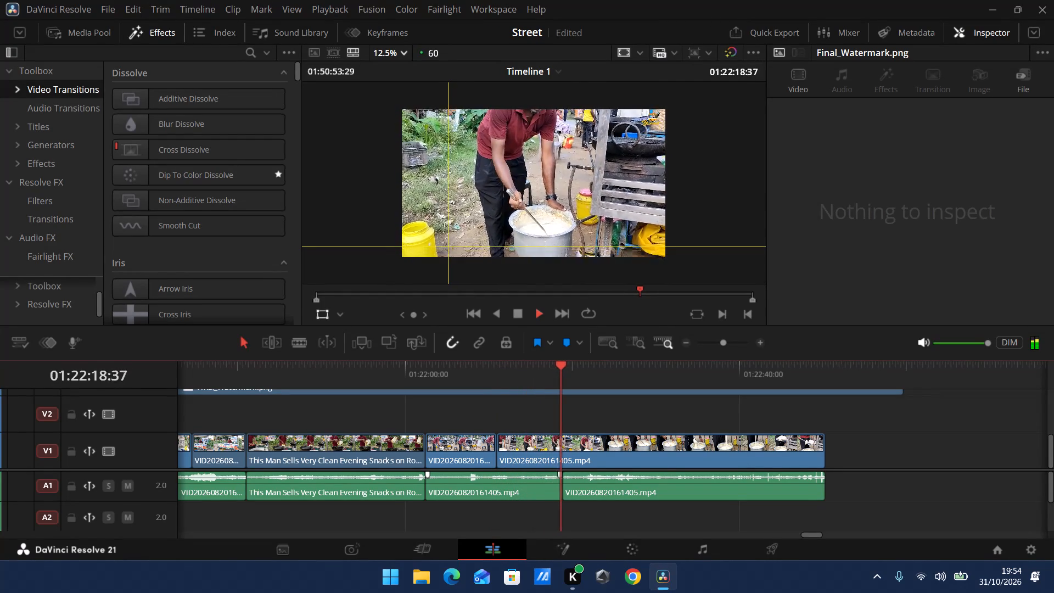
click(518, 312)
drag(581, 370, 565, 373)
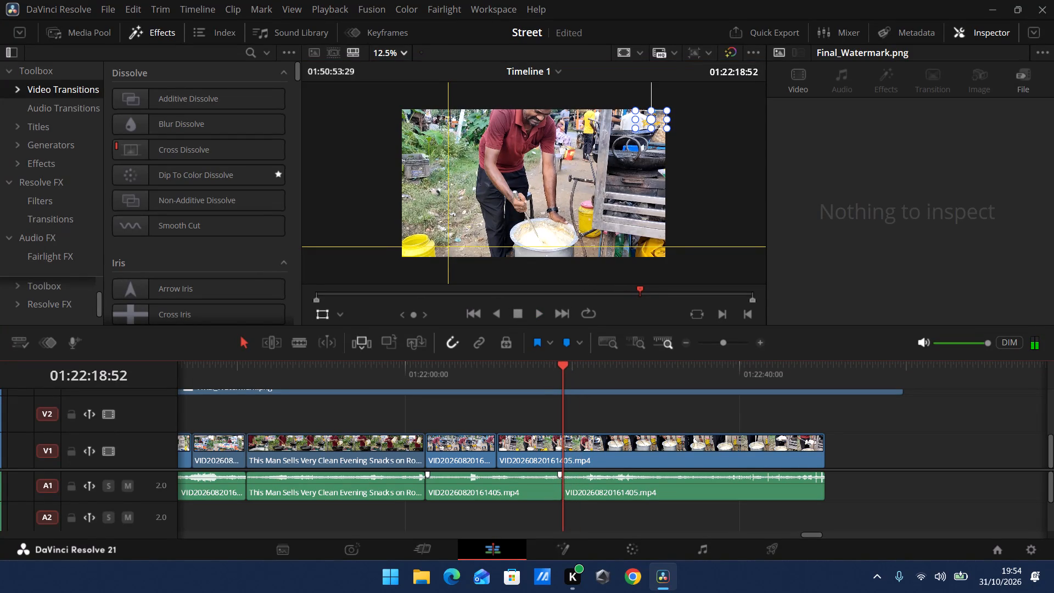
click(302, 343)
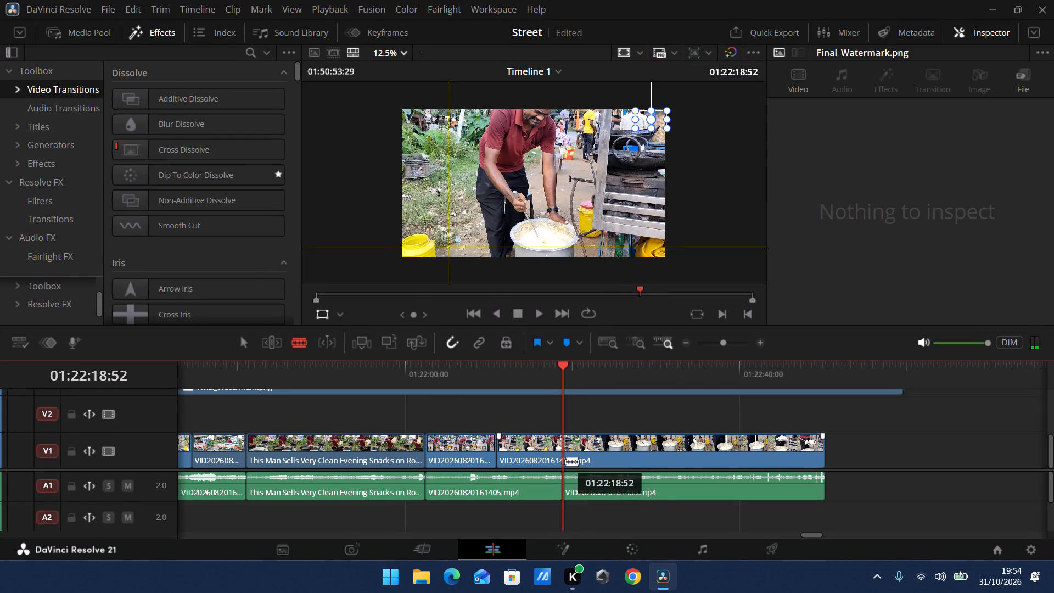
click(562, 459)
click(244, 344)
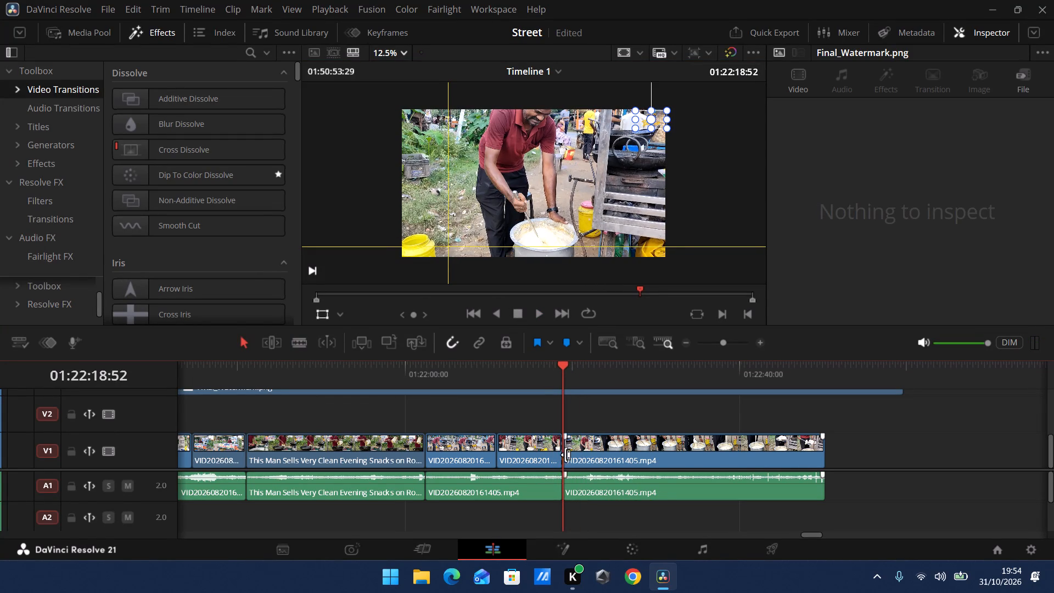
Find the close-up stirring shot and trim the last clip's video and audio start to 01:22:32:53.
drag(567, 365, 619, 376)
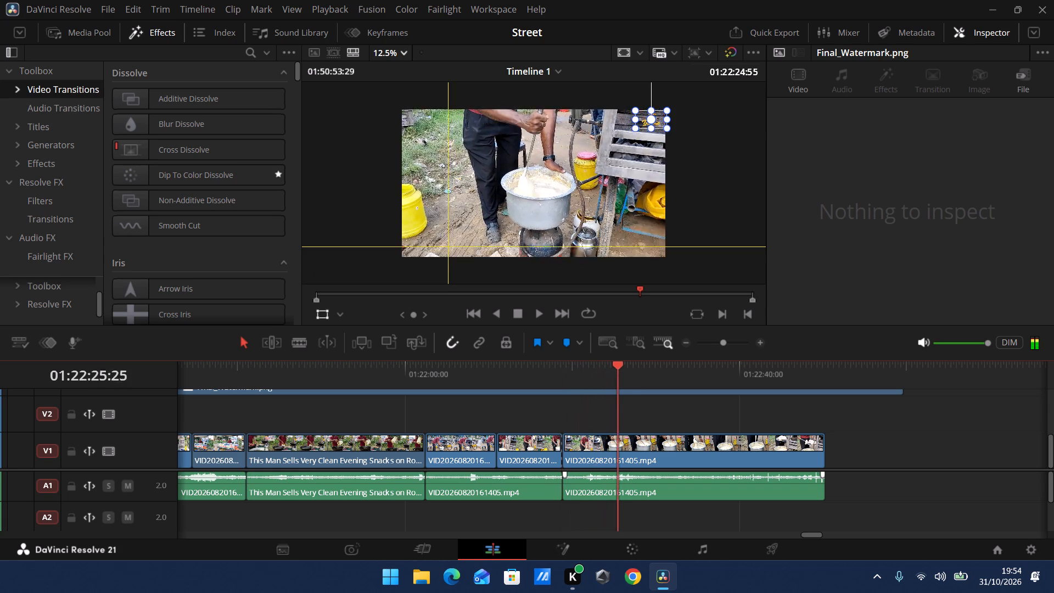
drag(619, 376, 685, 381)
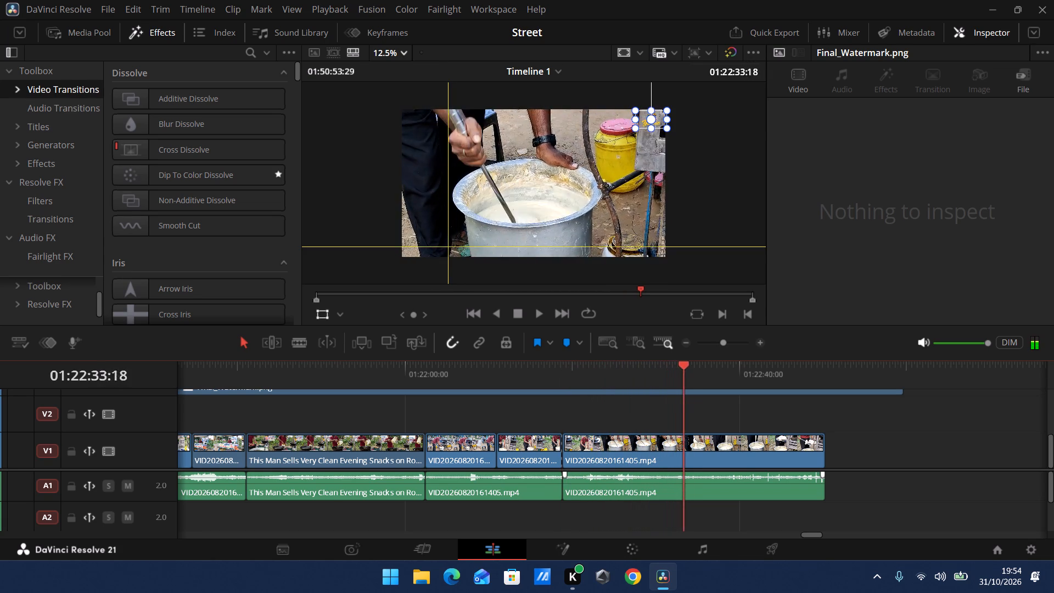
drag(685, 381, 687, 381)
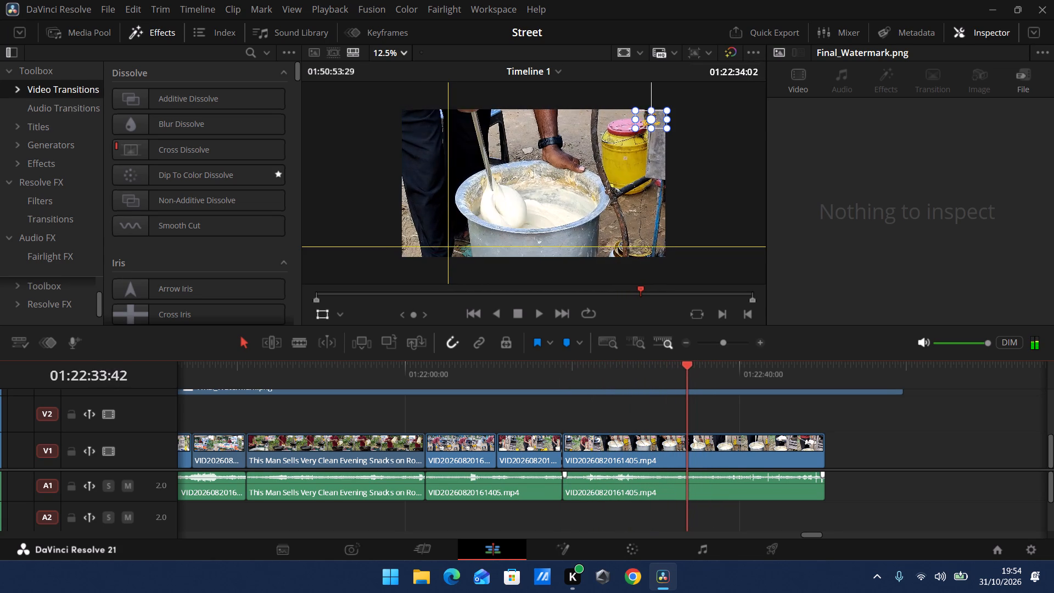
drag(687, 381, 680, 380)
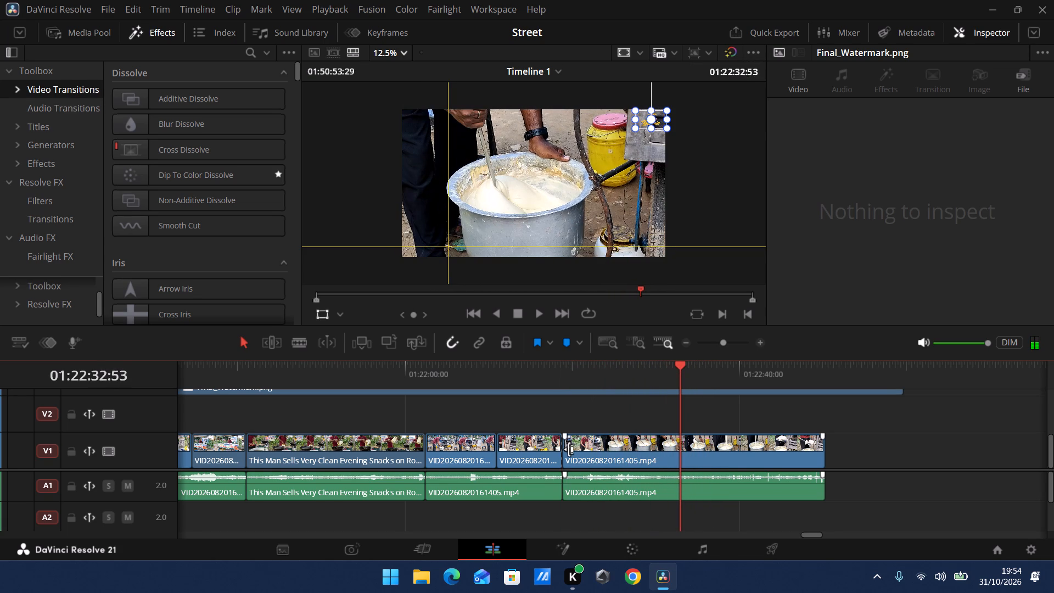
drag(566, 450, 681, 452)
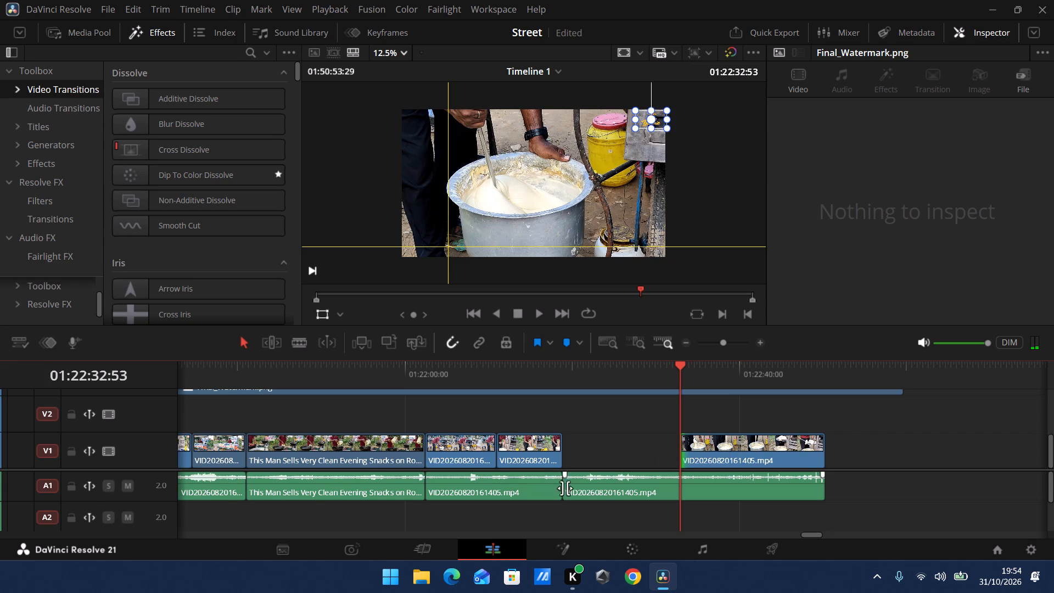
drag(569, 489, 697, 486)
drag(691, 488, 688, 489)
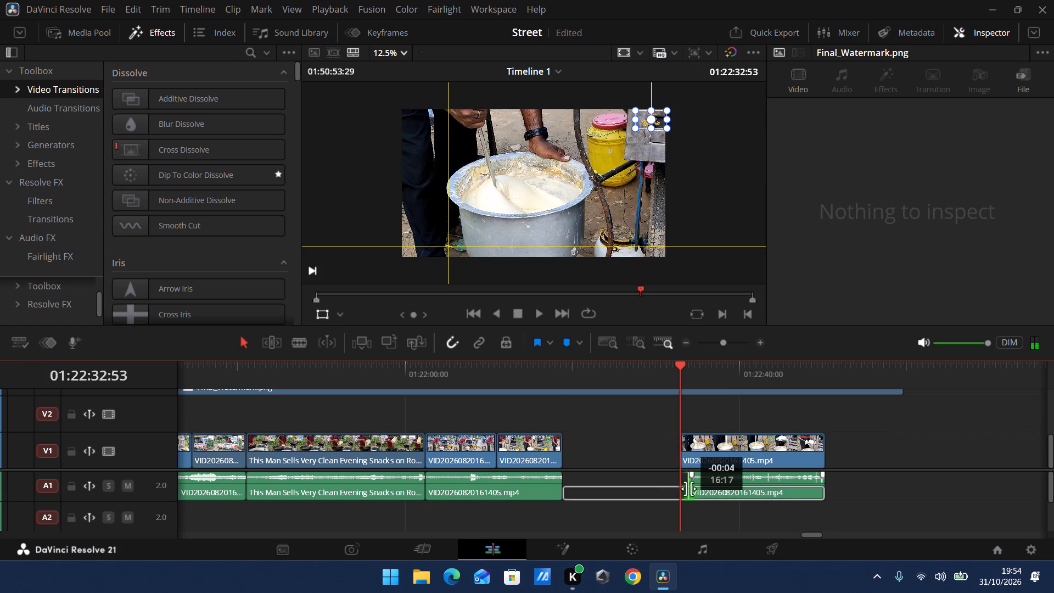
drag(688, 489, 681, 489)
Move the trimmed video and audio back against the preceding clips at 01:22:18:52 and play the join.
drag(738, 510, 742, 430)
drag(744, 484, 633, 496)
click(547, 377)
click(541, 310)
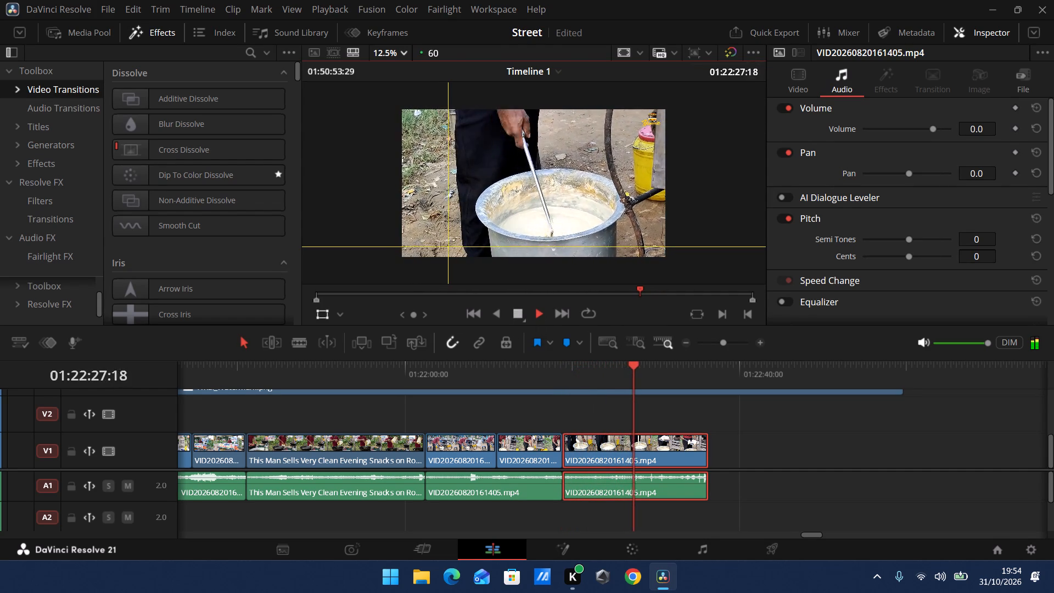
click(521, 318)
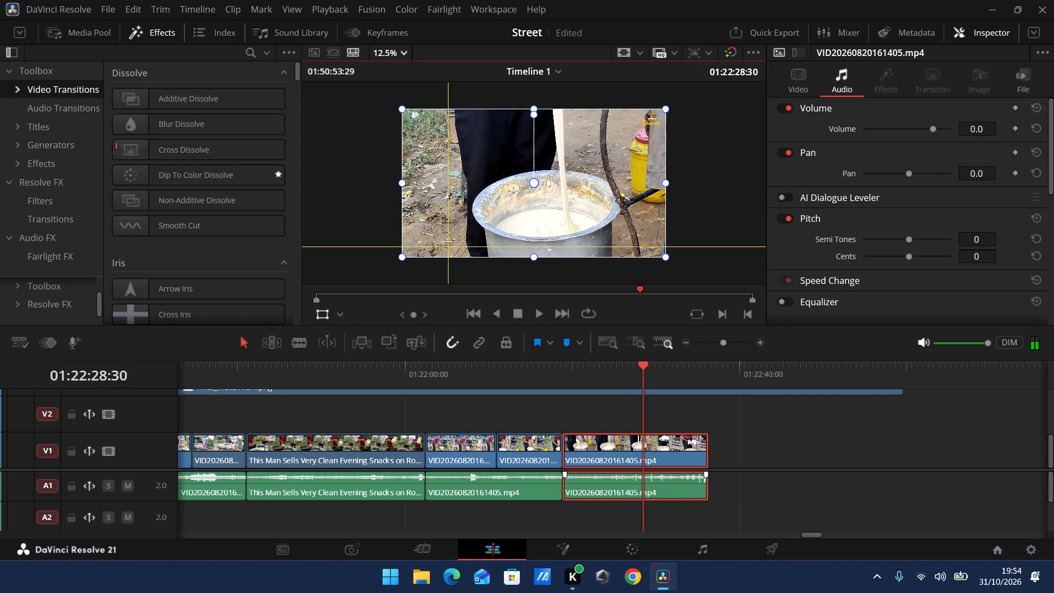
Delete the last clip's audio and extend the preceding audio clip to the end of the last video clip.
click(781, 503)
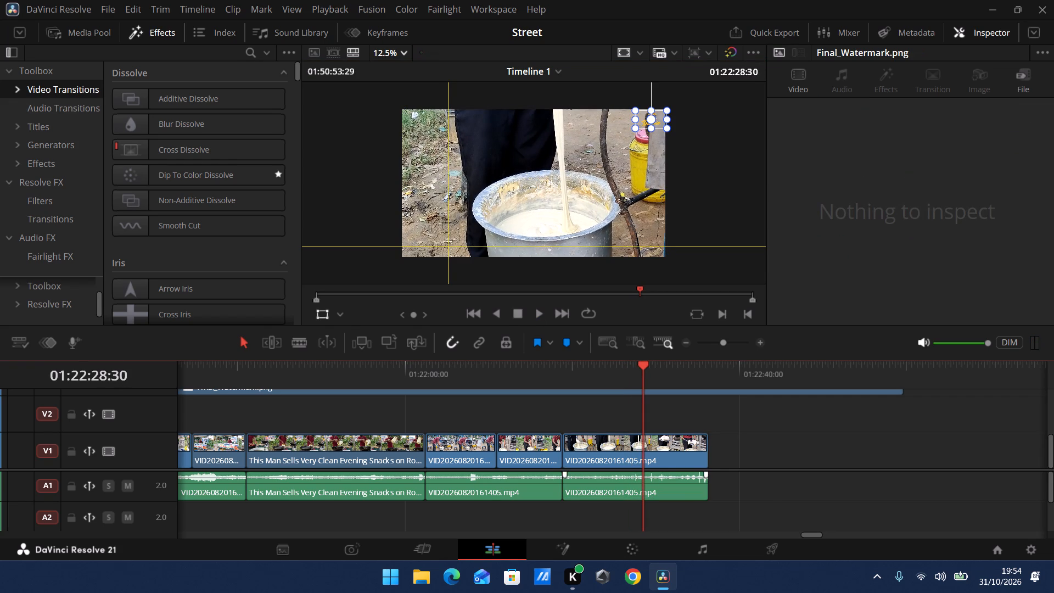
click(603, 488)
right_click(603, 488)
click(665, 264)
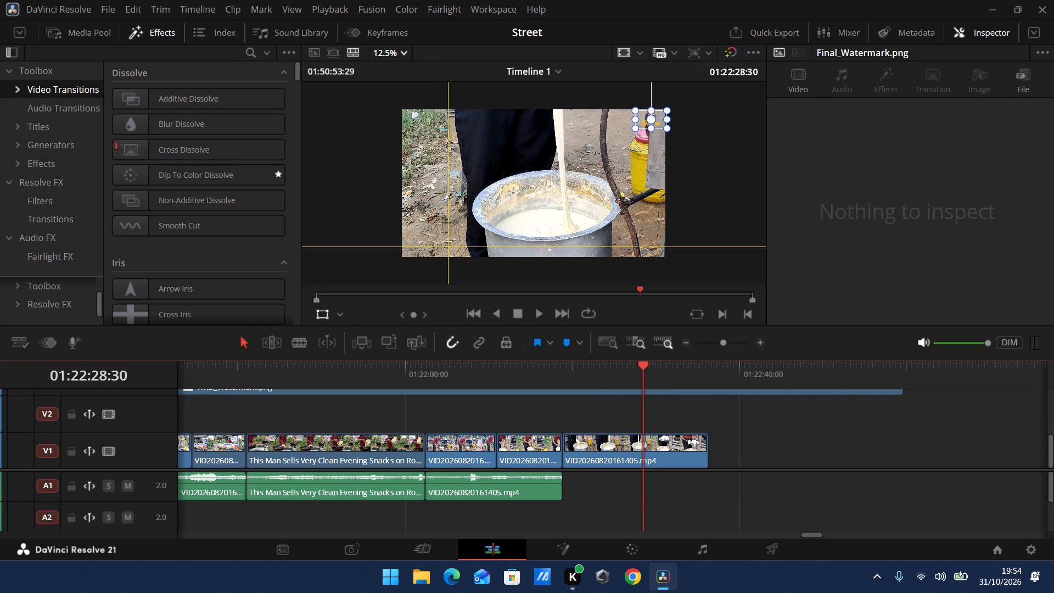
click(565, 489)
drag(565, 489, 673, 488)
drag(556, 493, 559, 493)
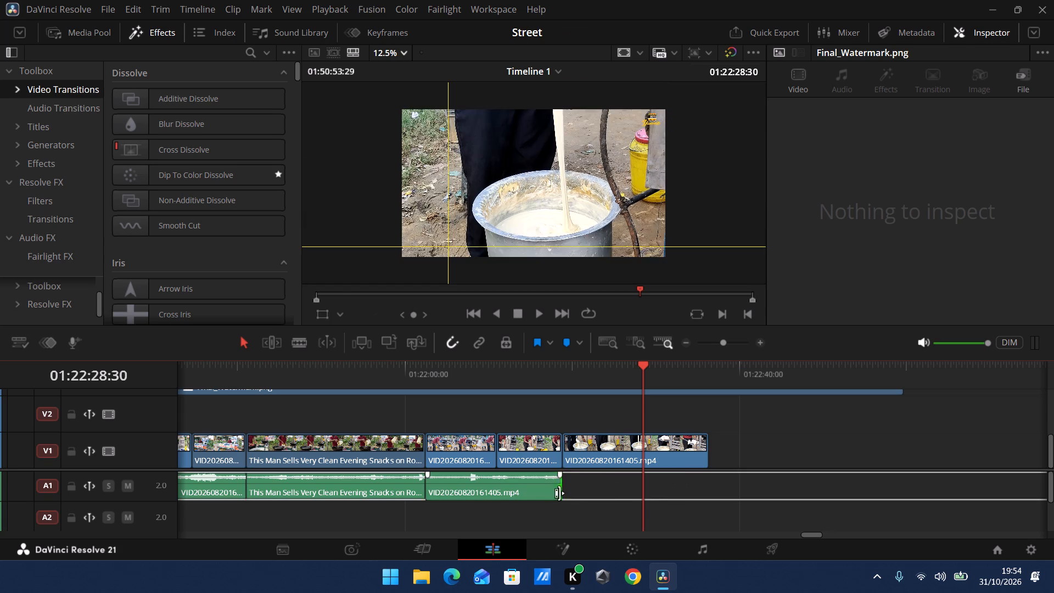
drag(559, 493, 698, 491)
Play the new video join and trim the start of the last video clip to 01:22:19:51.
click(554, 395)
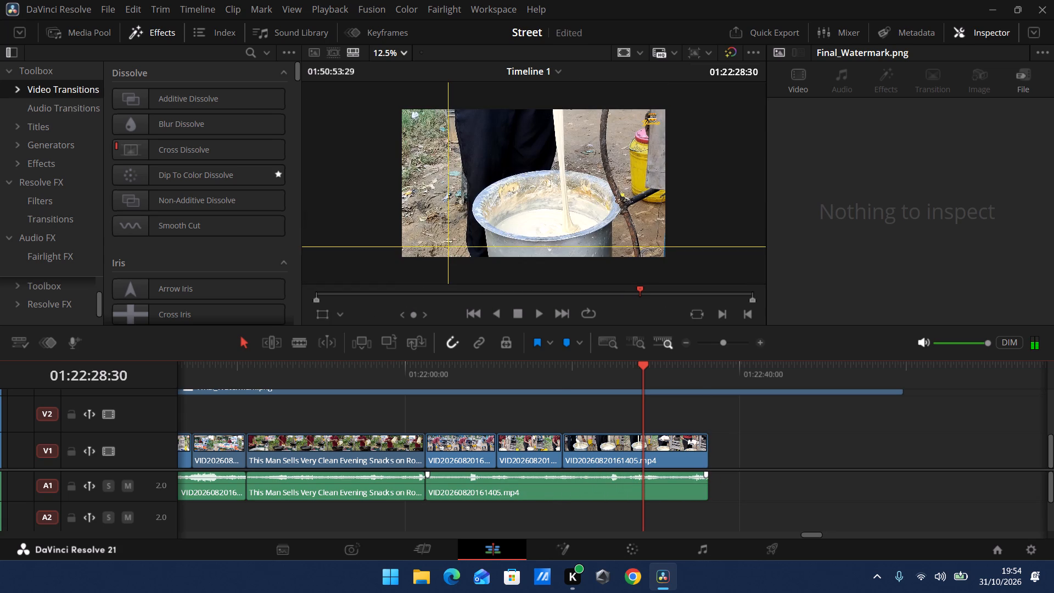
click(556, 378)
click(536, 311)
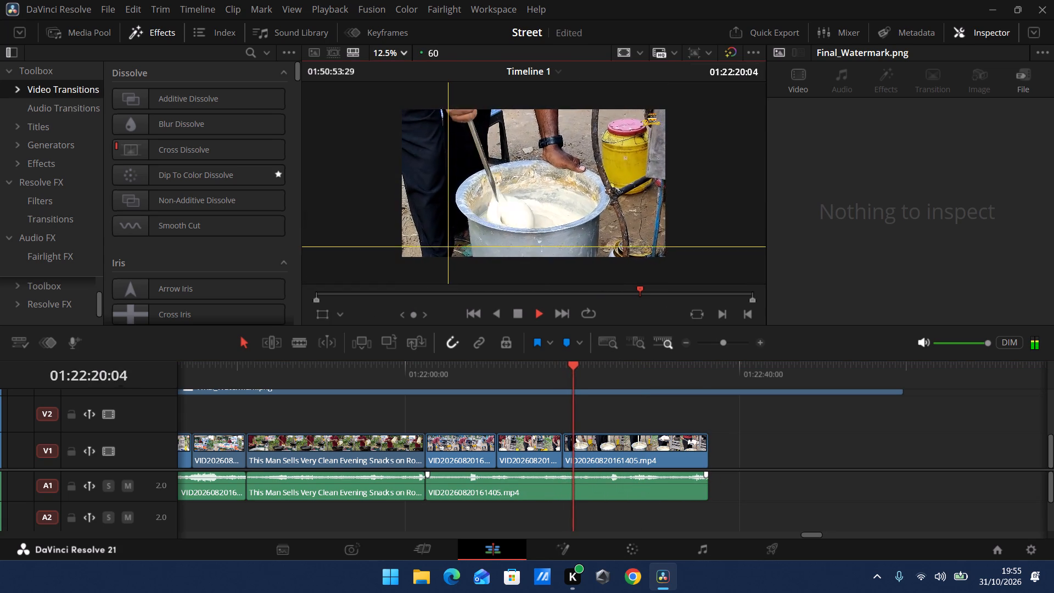
click(565, 386)
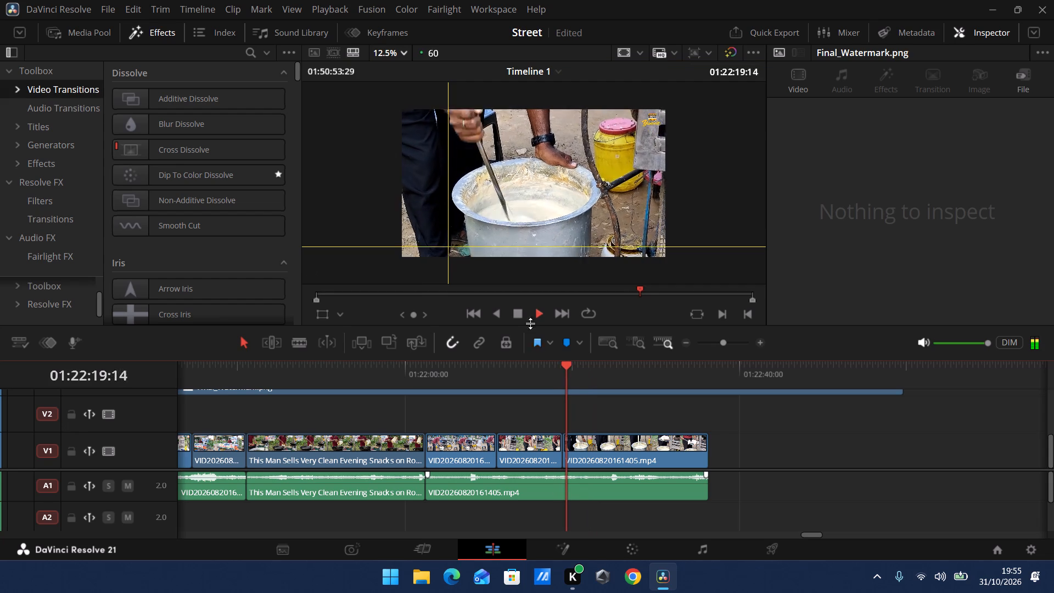
click(516, 305)
click(565, 460)
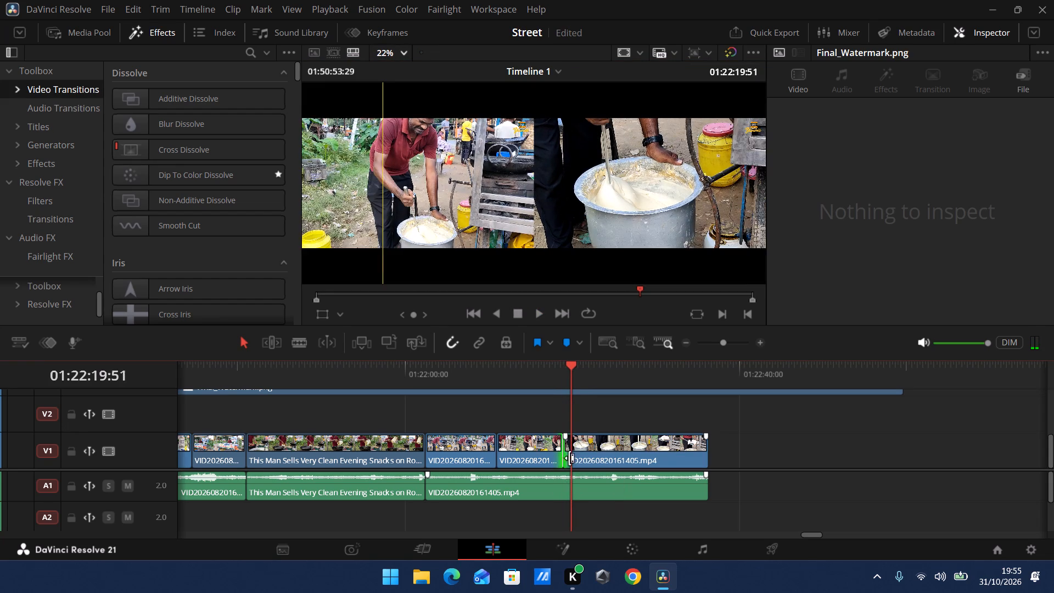
click(637, 403)
click(607, 456)
click(565, 446)
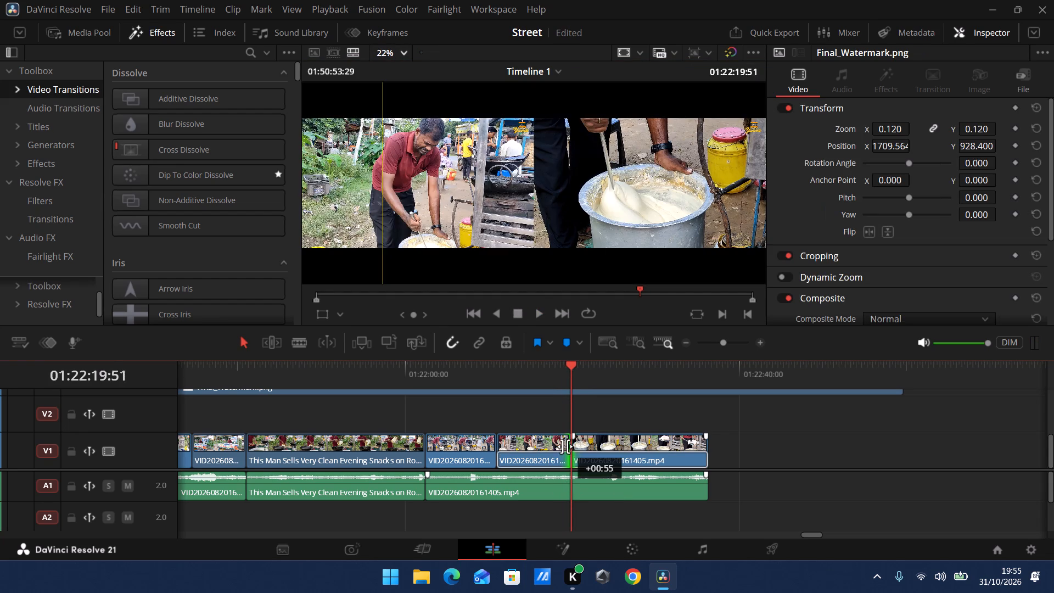
drag(727, 340, 729, 348)
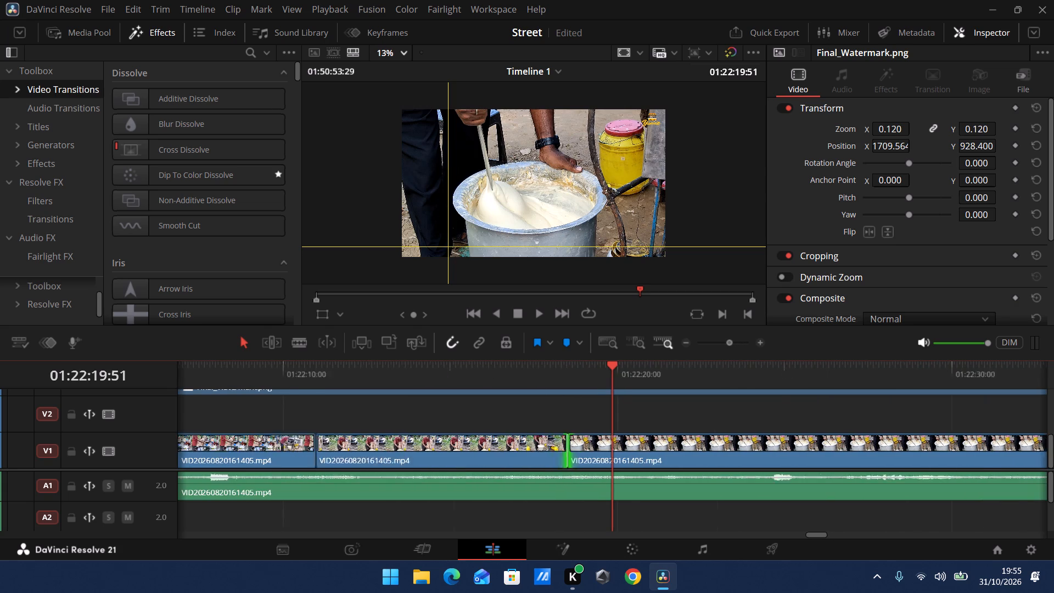
drag(729, 348, 728, 349)
drag(586, 452, 616, 455)
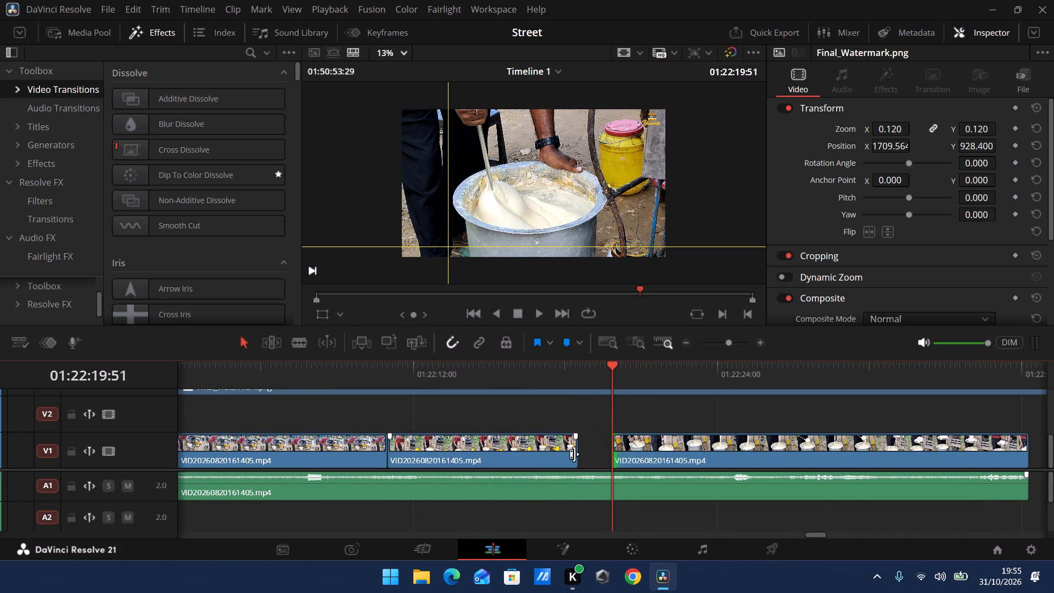
Play the video clip before the gap and trim its end to 01:22:18:00.
click(574, 454)
click(581, 455)
click(522, 392)
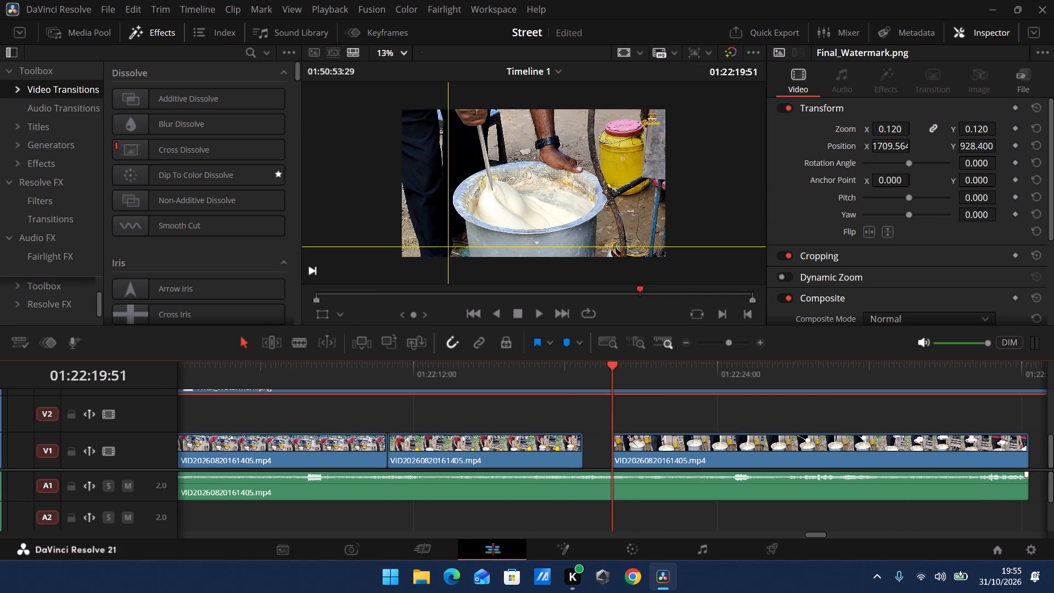
click(495, 380)
click(543, 314)
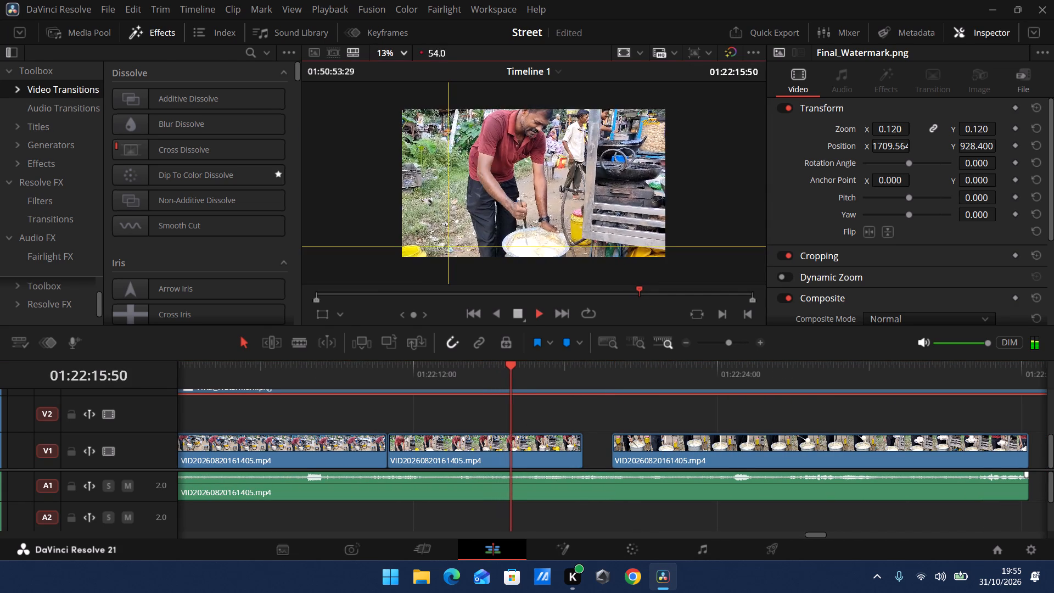
click(516, 312)
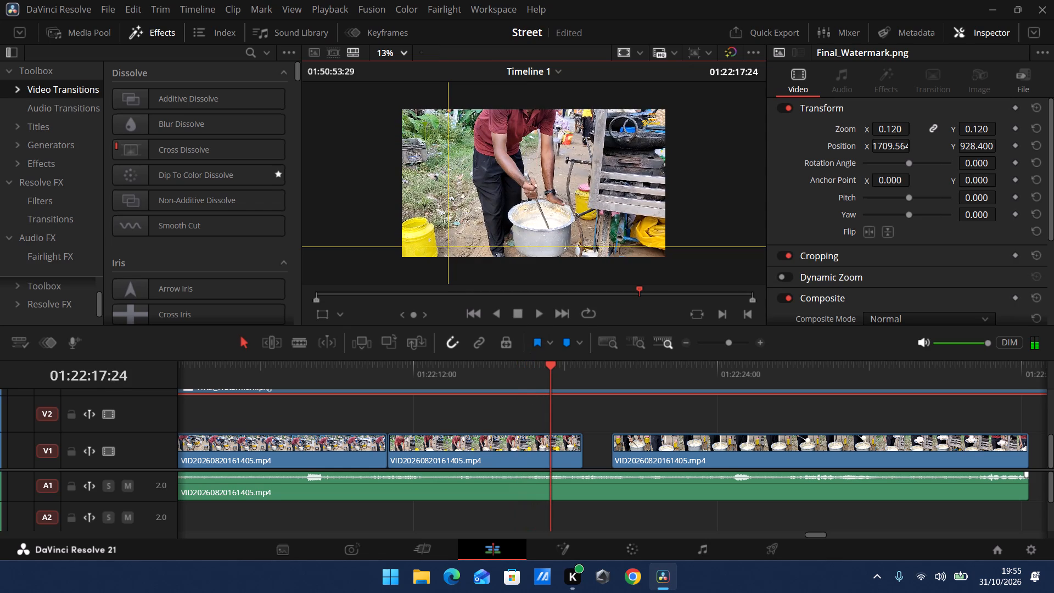
drag(550, 364, 551, 364)
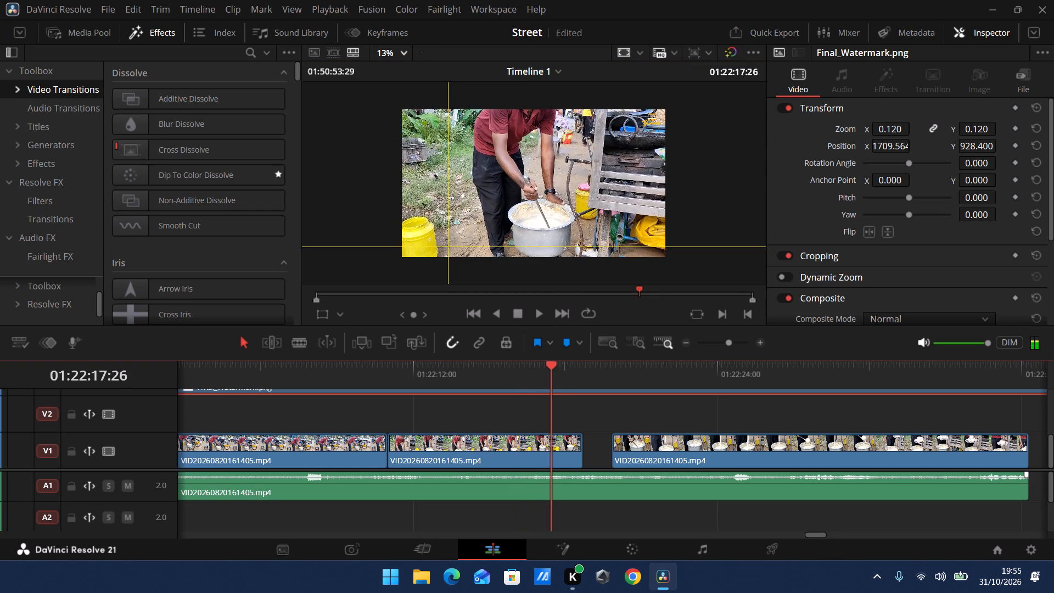
drag(551, 364, 566, 368)
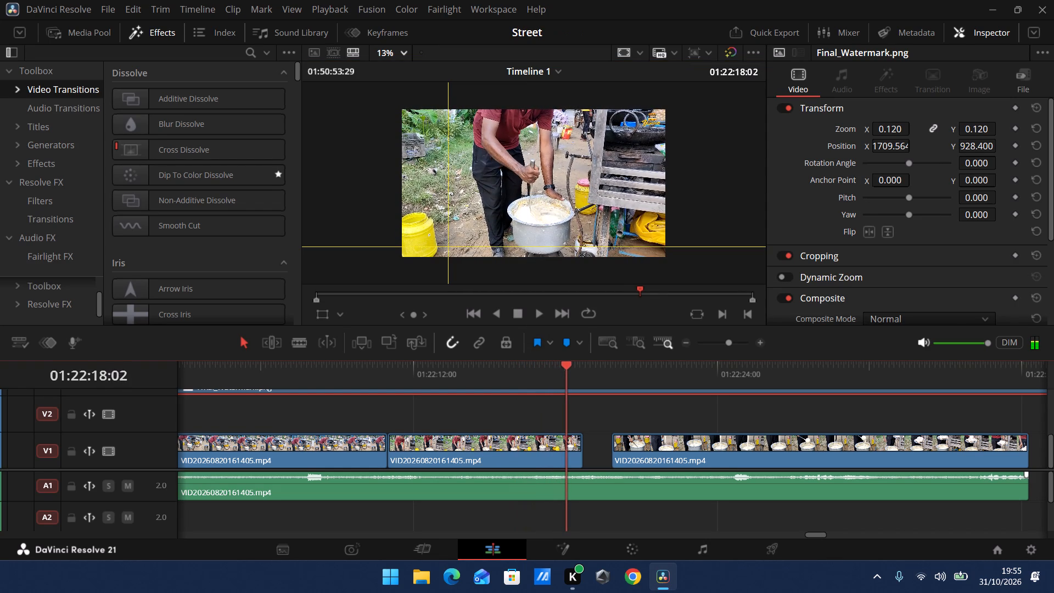
drag(566, 368, 565, 369)
drag(580, 456, 568, 456)
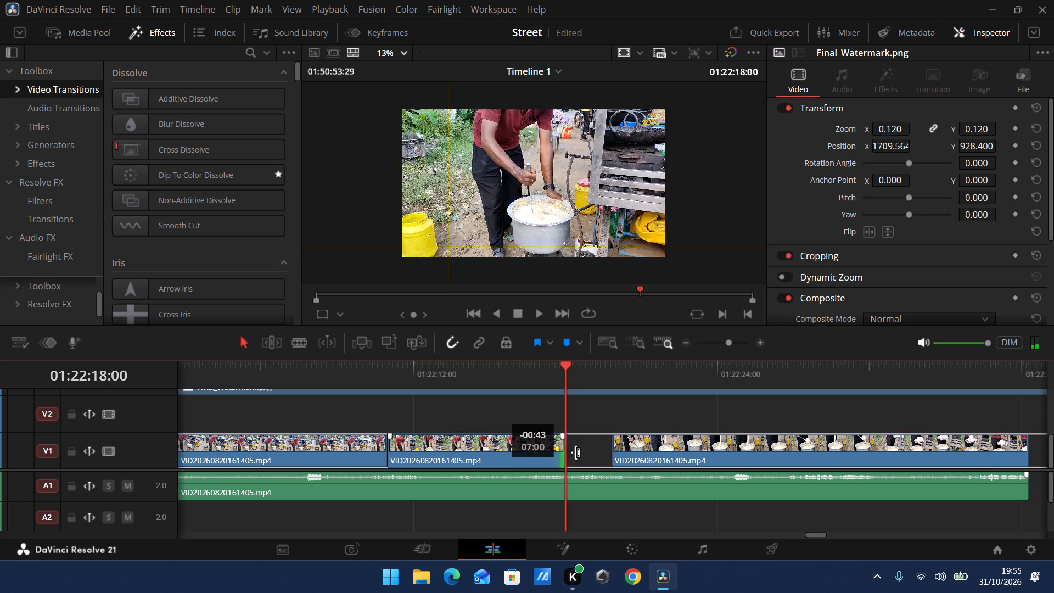
Close the video gap by moving the last video clip back to 01:22:18:00, and play from the join.
drag(641, 454, 596, 456)
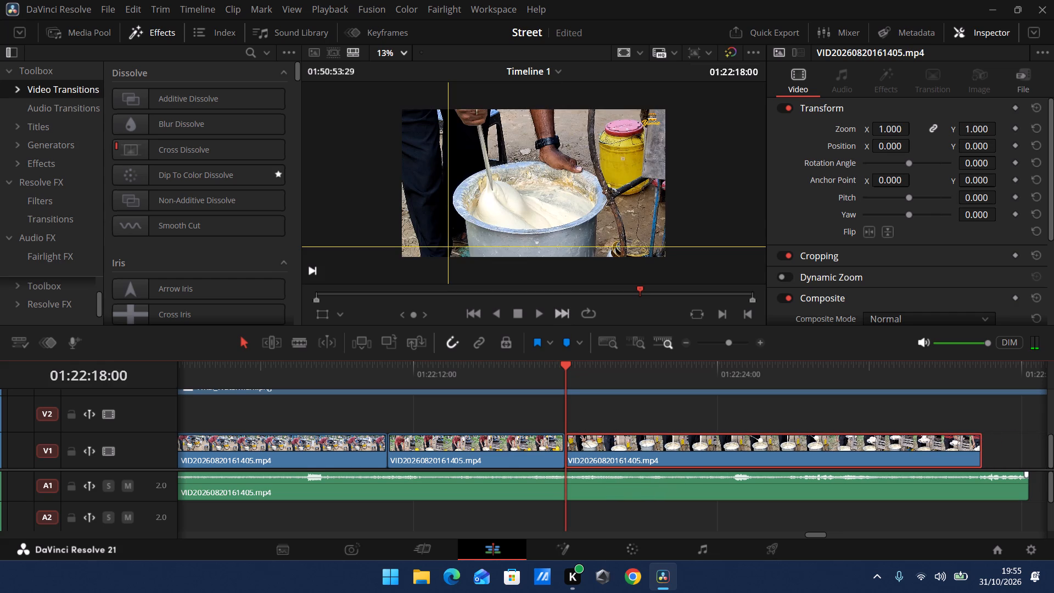
click(534, 312)
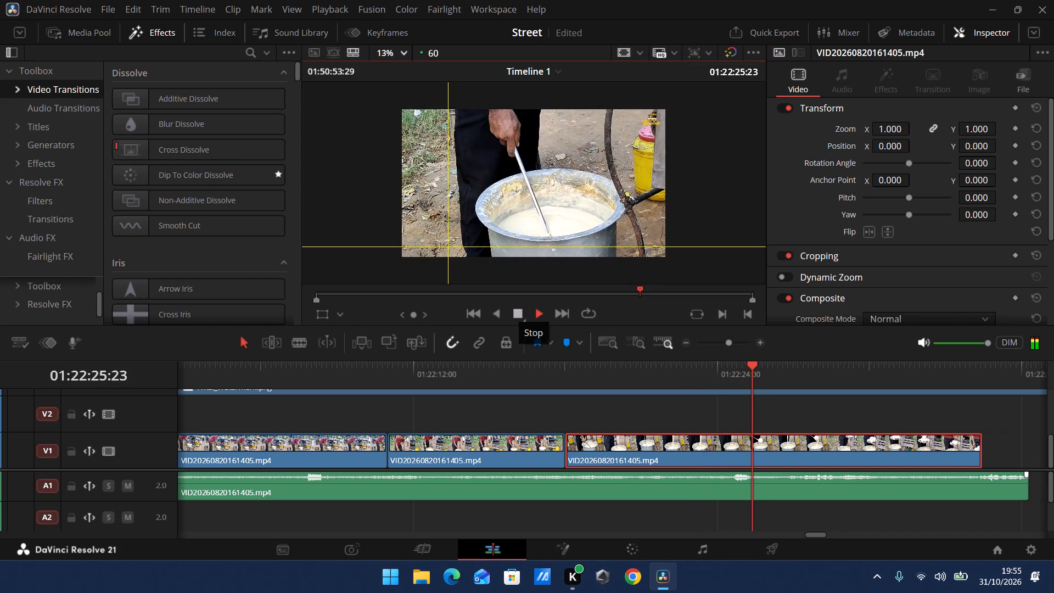
Stop playback and split the last video clip at 01:22:25:43.
click(517, 313)
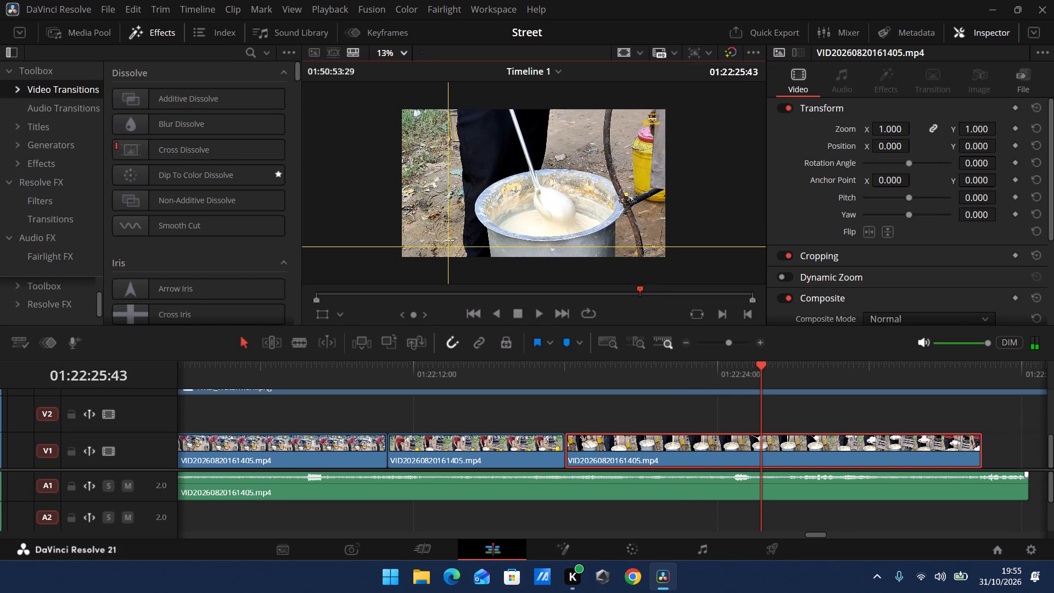
click(301, 343)
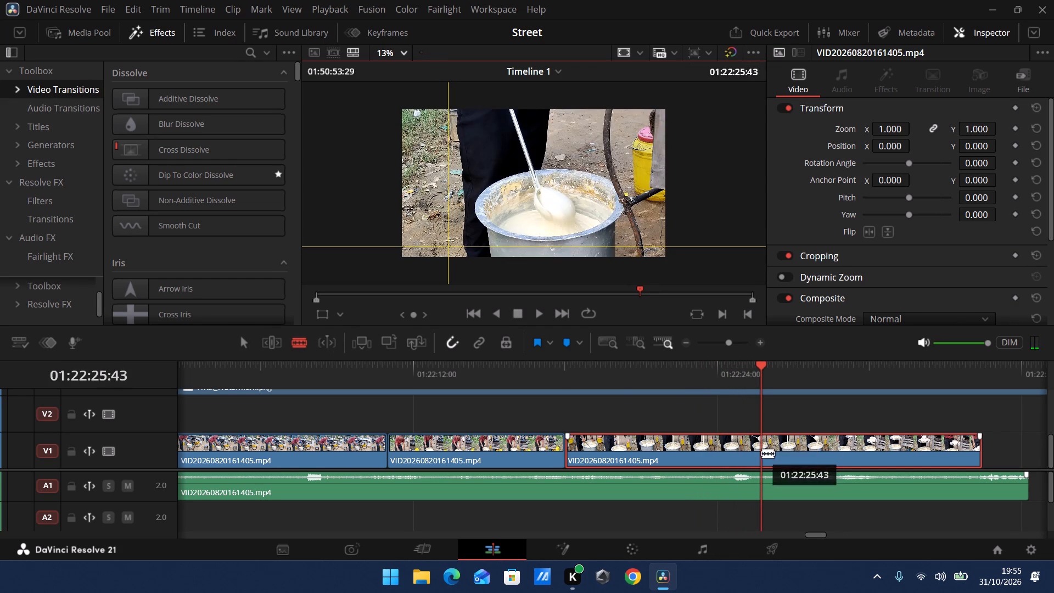
click(761, 453)
Find the next stirring moment past the split and trim the start of the last video clip to 01:22:28:01.
drag(761, 371, 763, 371)
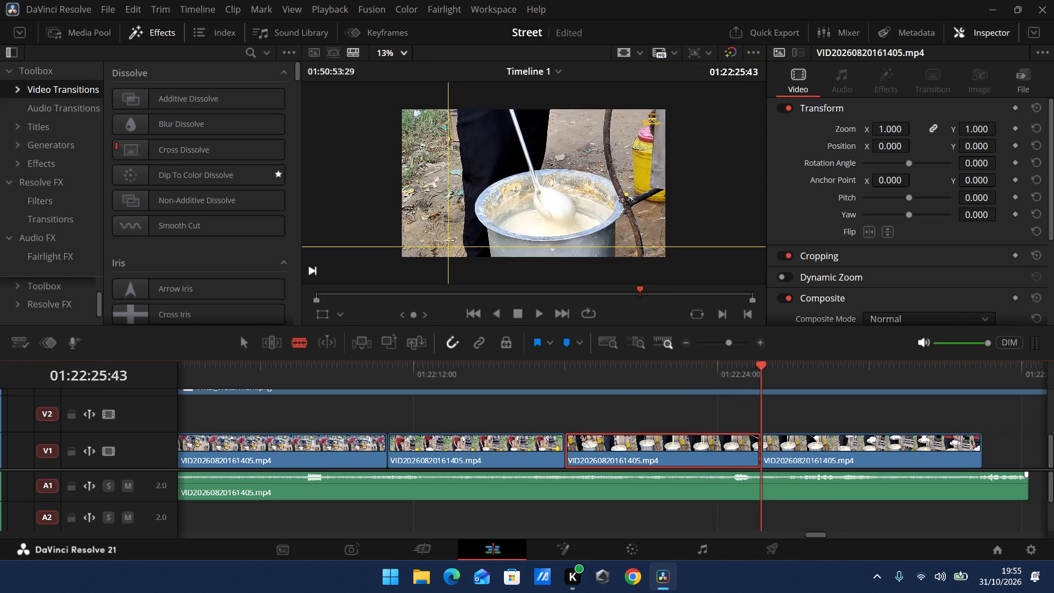
drag(763, 371, 833, 379)
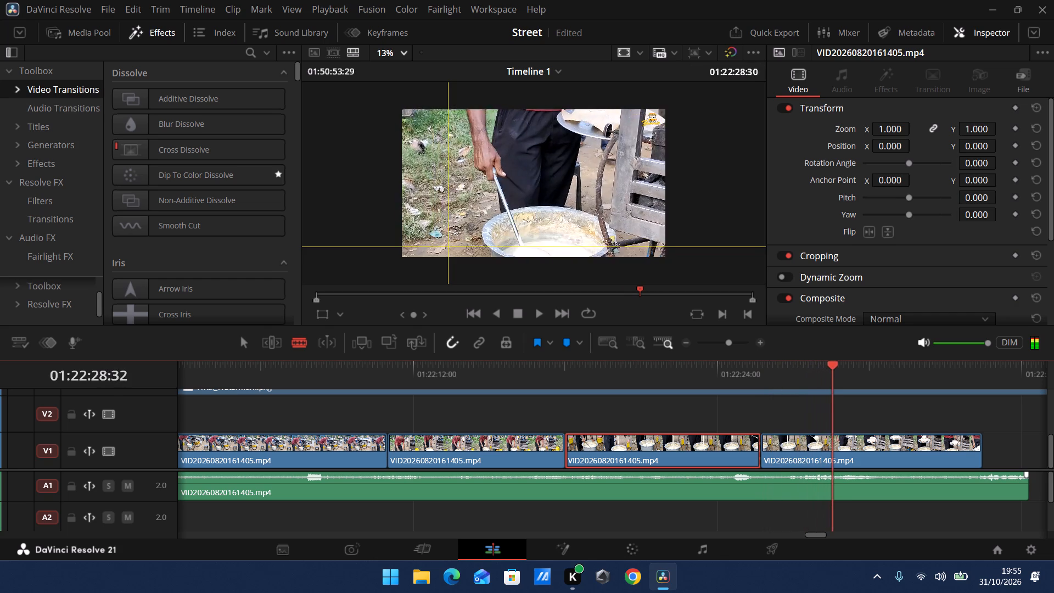
drag(833, 379, 859, 385)
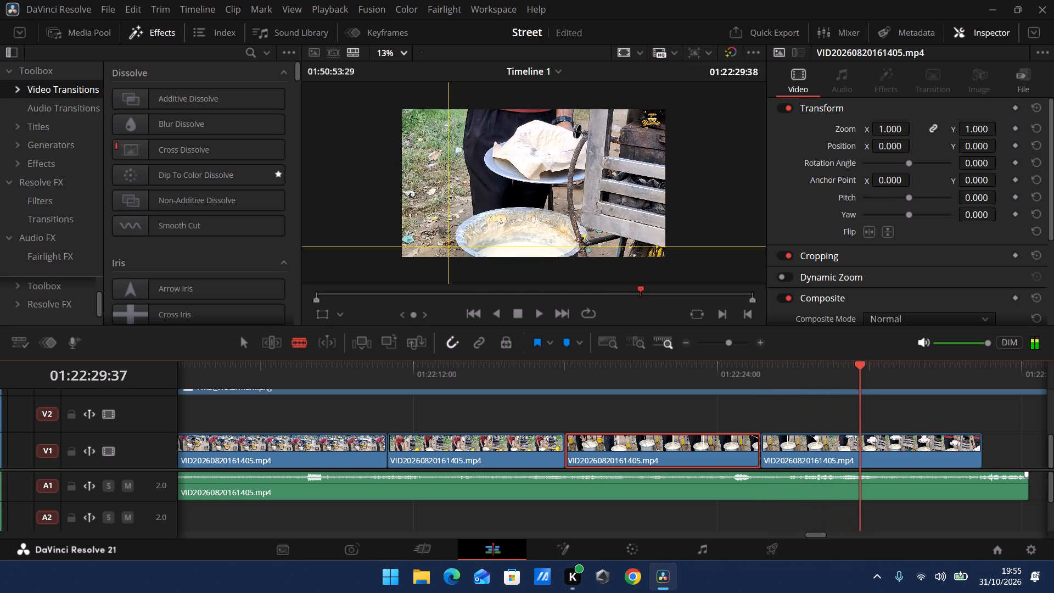
drag(859, 385, 815, 383)
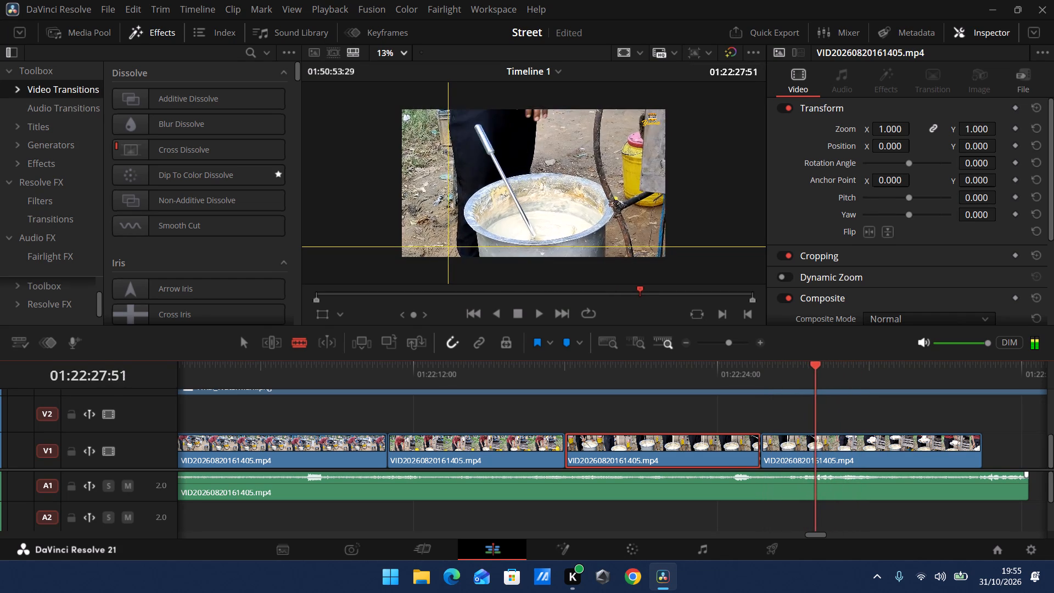
drag(815, 383, 820, 383)
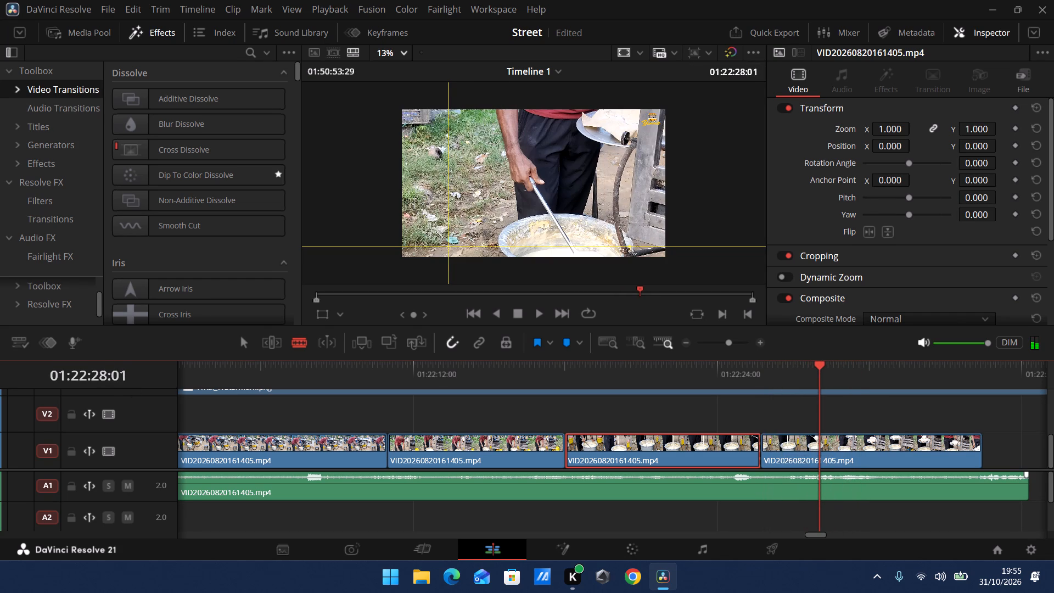
click(244, 350)
drag(768, 451, 814, 452)
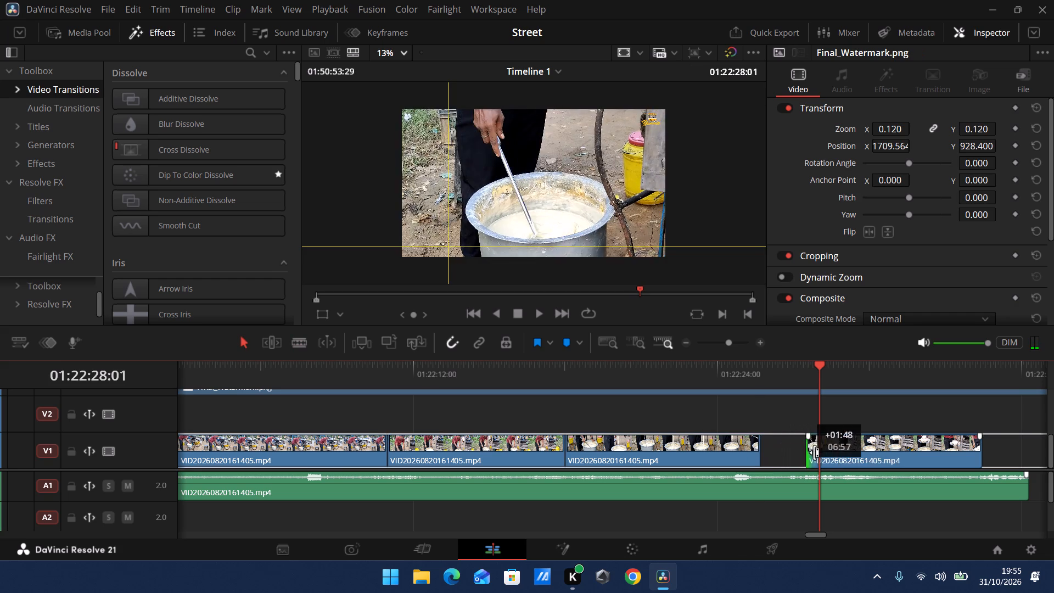
drag(814, 452, 820, 452)
Close the video gap by moving the last video clip back to 01:22:25:43, keeping its original end.
drag(984, 449, 947, 455)
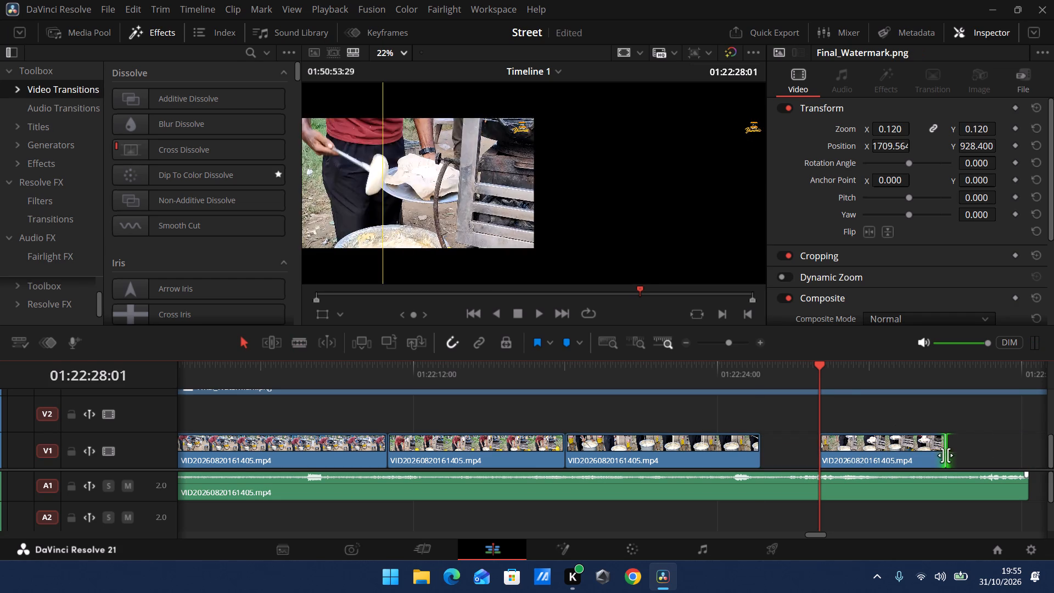
key(ctrl+z)
drag(1012, 443, 922, 447)
drag(910, 449, 867, 447)
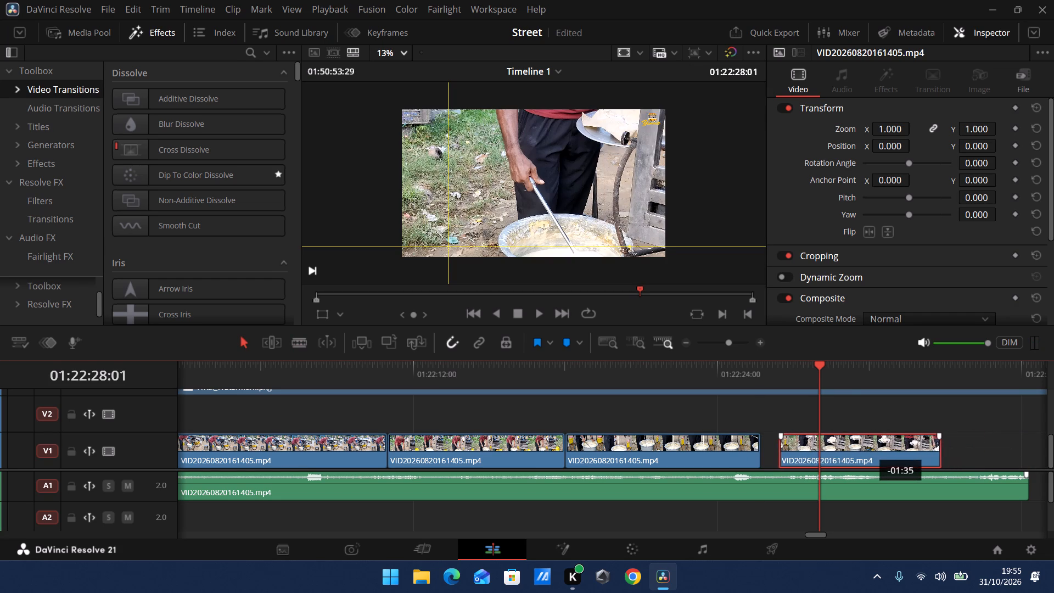
drag(867, 447, 856, 447)
Trim the audio clip's end back to the end of the last video clip, and play across the last video join.
drag(1025, 485, 930, 481)
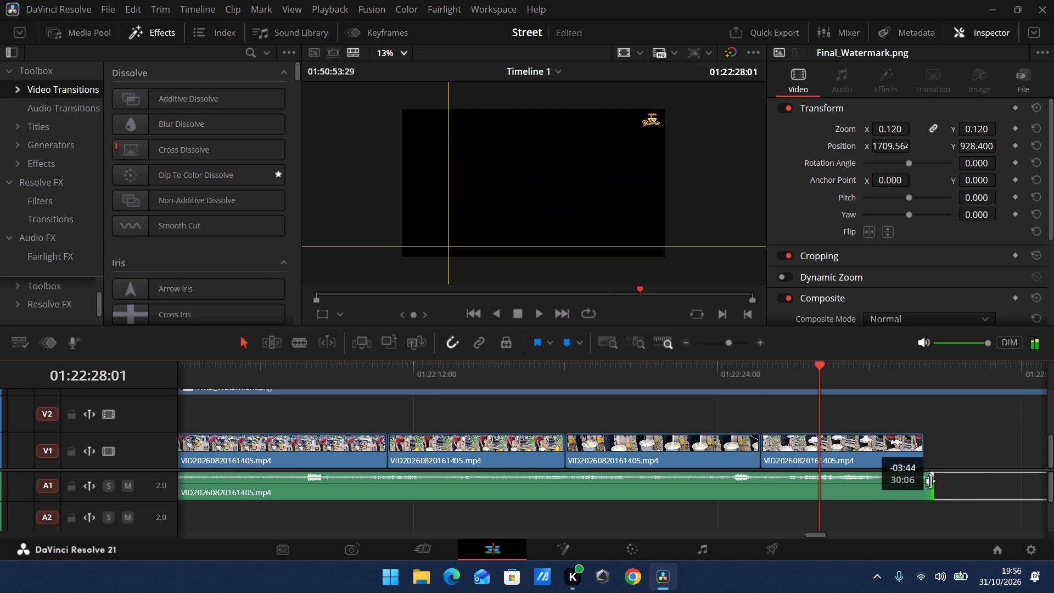
drag(930, 481, 927, 480)
click(730, 344)
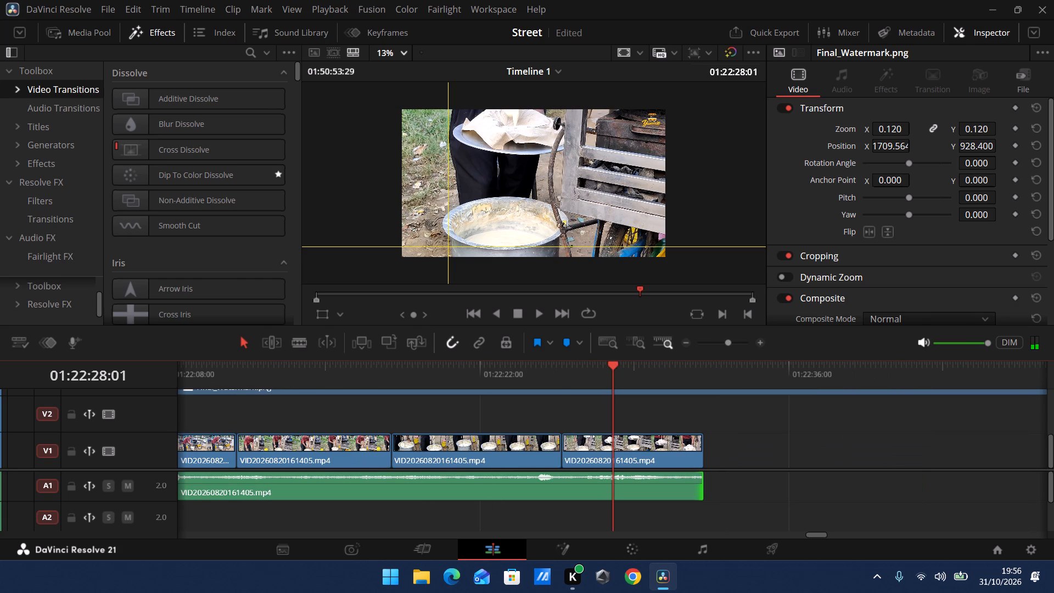
click(496, 383)
click(535, 315)
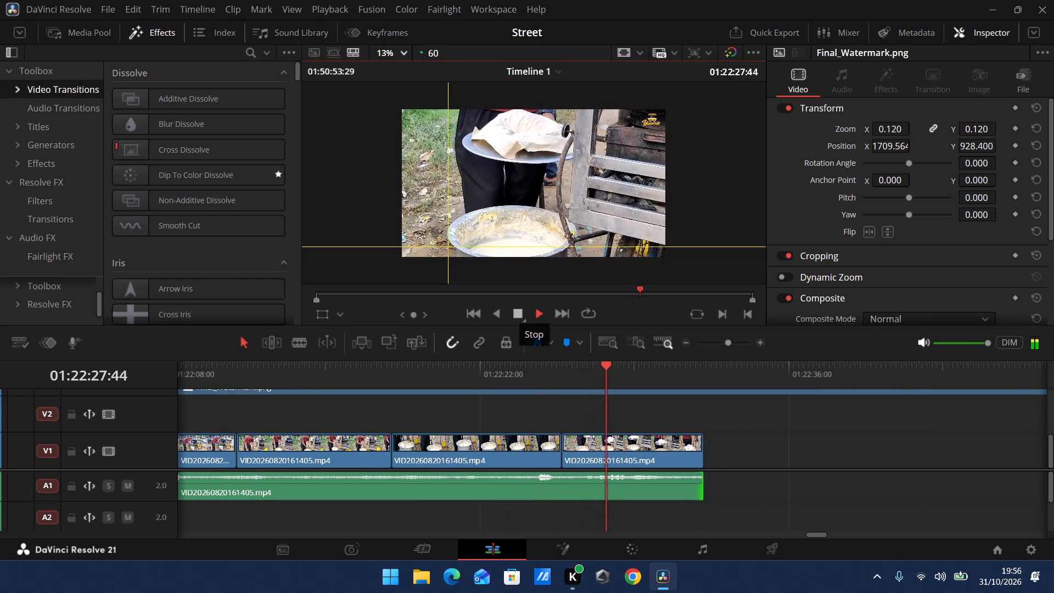
click(519, 317)
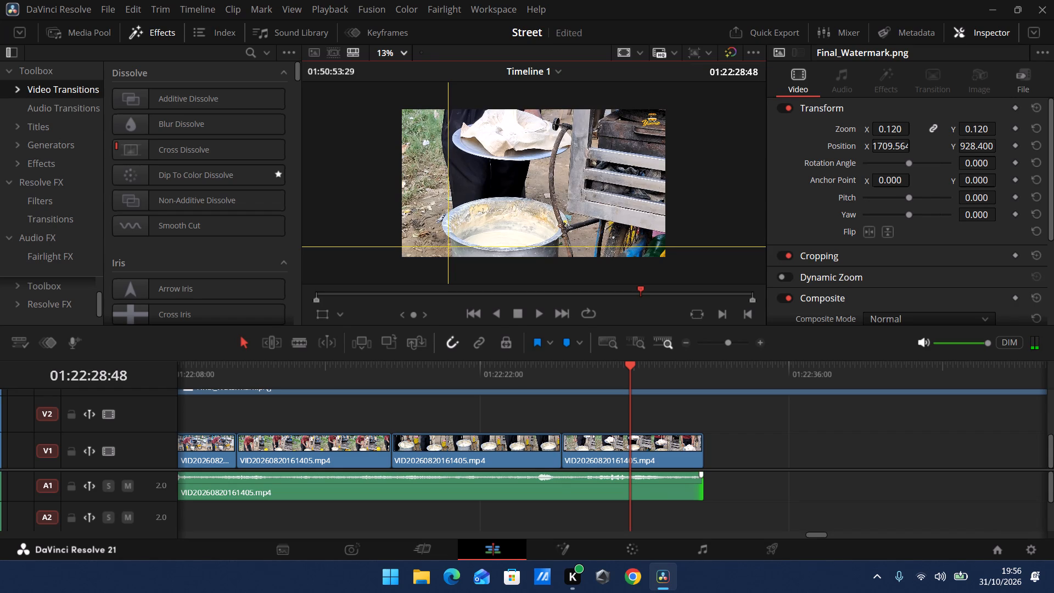
Split the A1 audio at the last video join and delete the part under the last video clip.
click(303, 344)
click(564, 488)
click(247, 349)
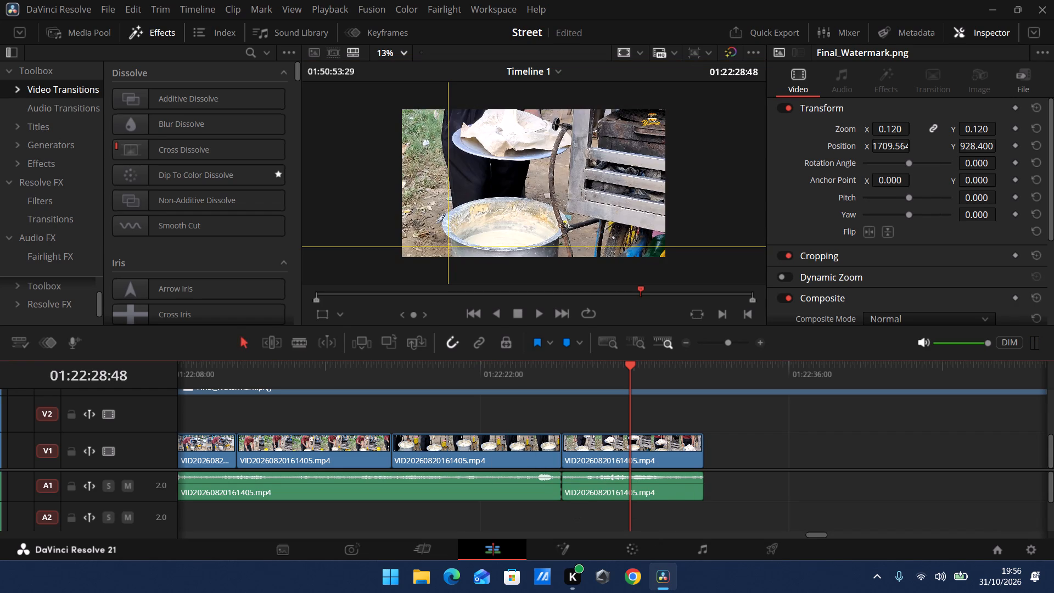
click(607, 485)
right_click(603, 487)
click(694, 271)
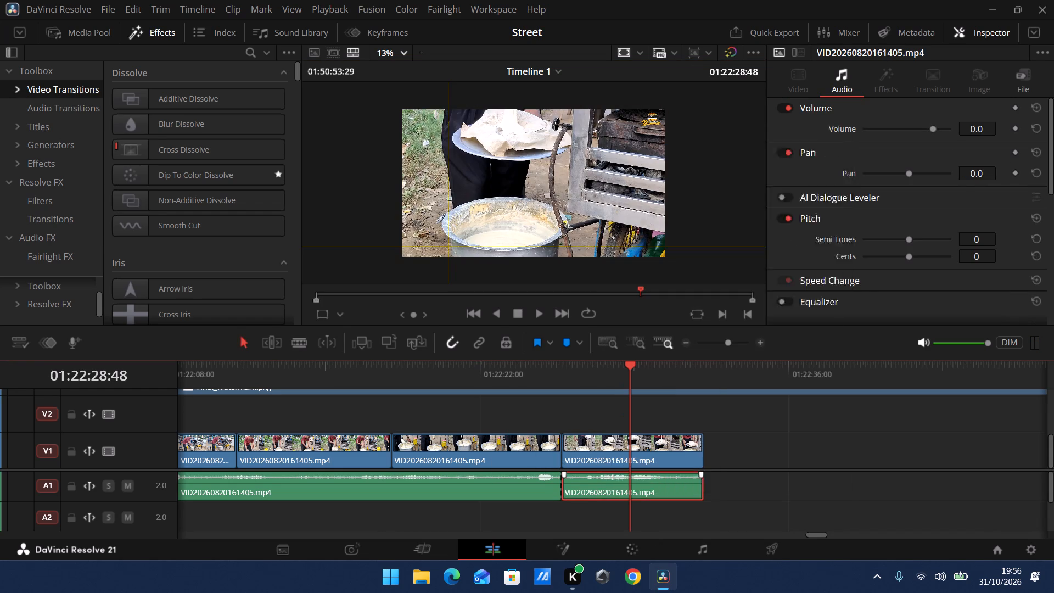
Copy the short A1 audio clip from the start of the edit, paste it under the last video clip, and extend it to that clip's end.
drag(730, 340, 713, 344)
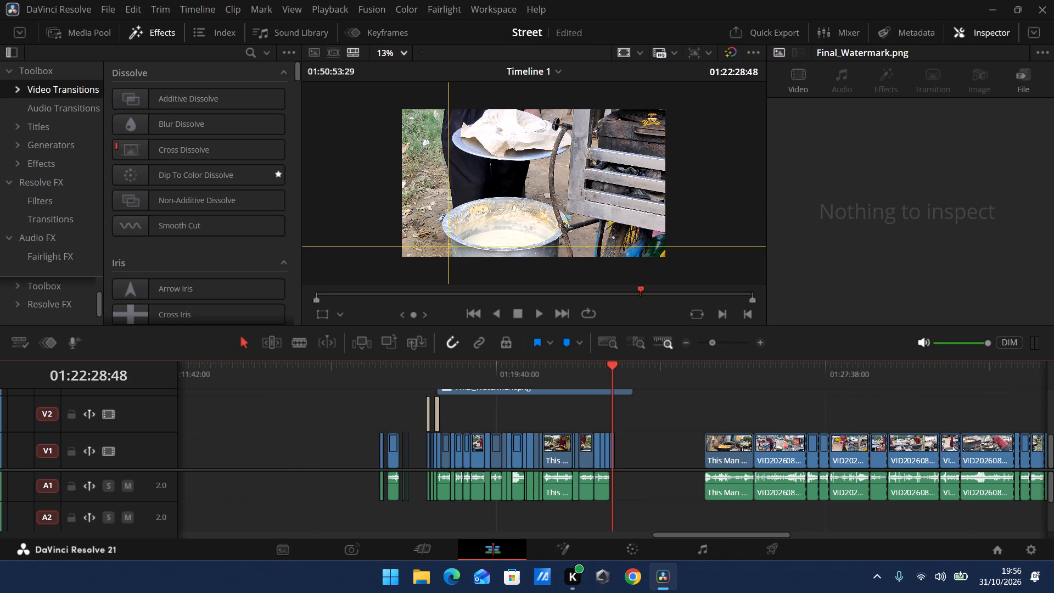
drag(713, 344, 714, 344)
click(284, 490)
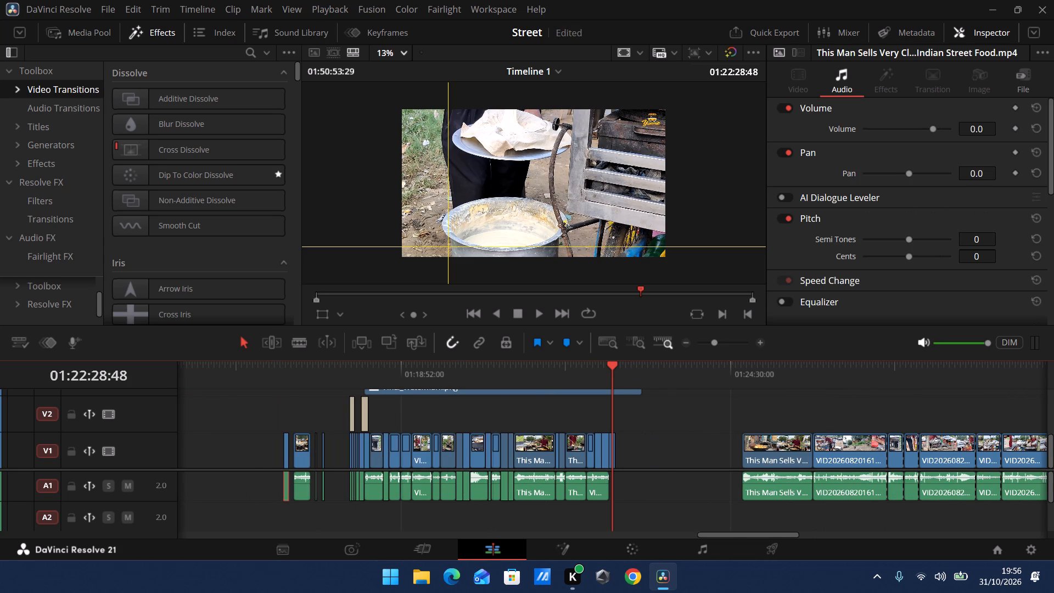
key(ctrl+c)
drag(715, 342, 722, 345)
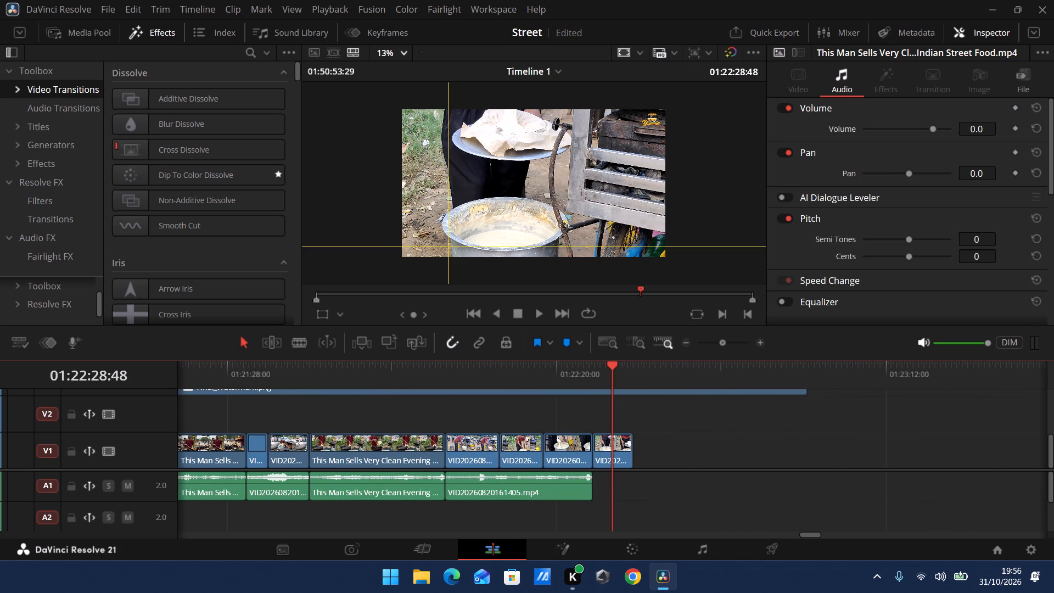
drag(722, 345, 722, 345)
drag(609, 369, 597, 374)
key(ctrl+v)
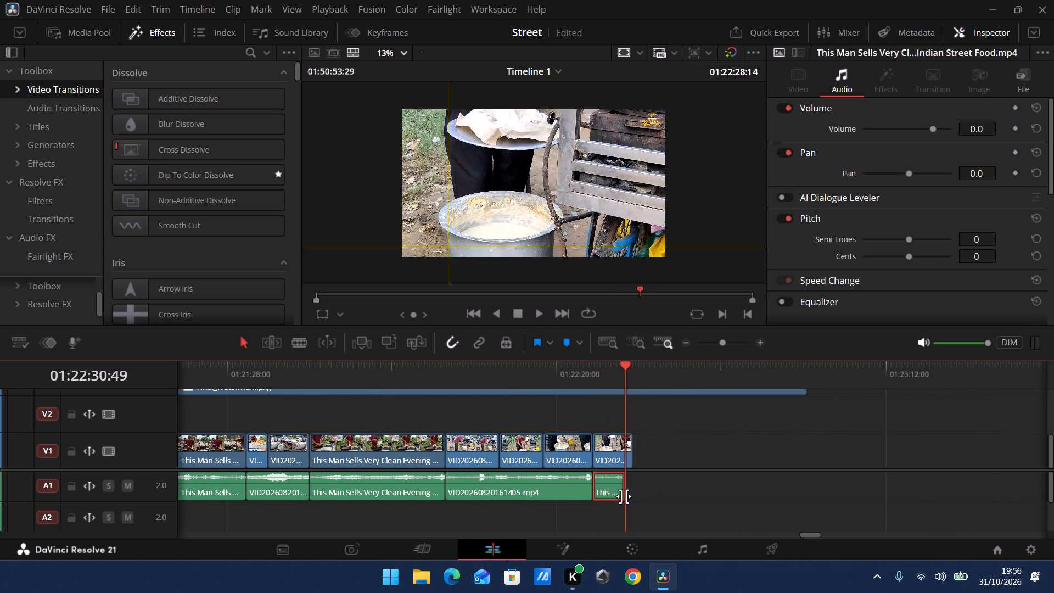
drag(620, 497, 630, 496)
Play the end of the edit from 01:22:22:23 to check the pasted audio under the last video clip.
click(565, 394)
click(572, 382)
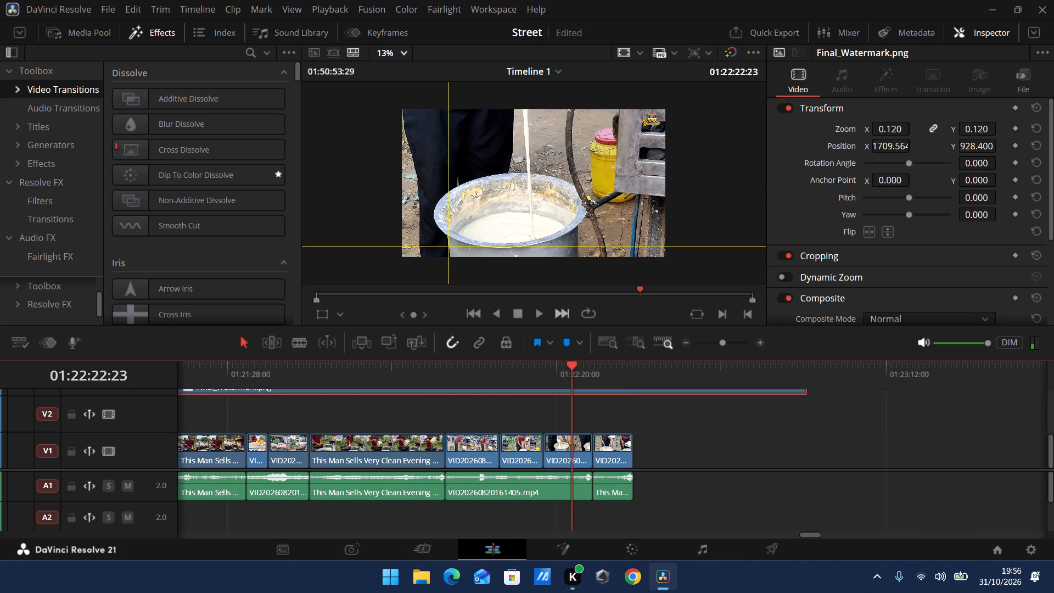
click(537, 314)
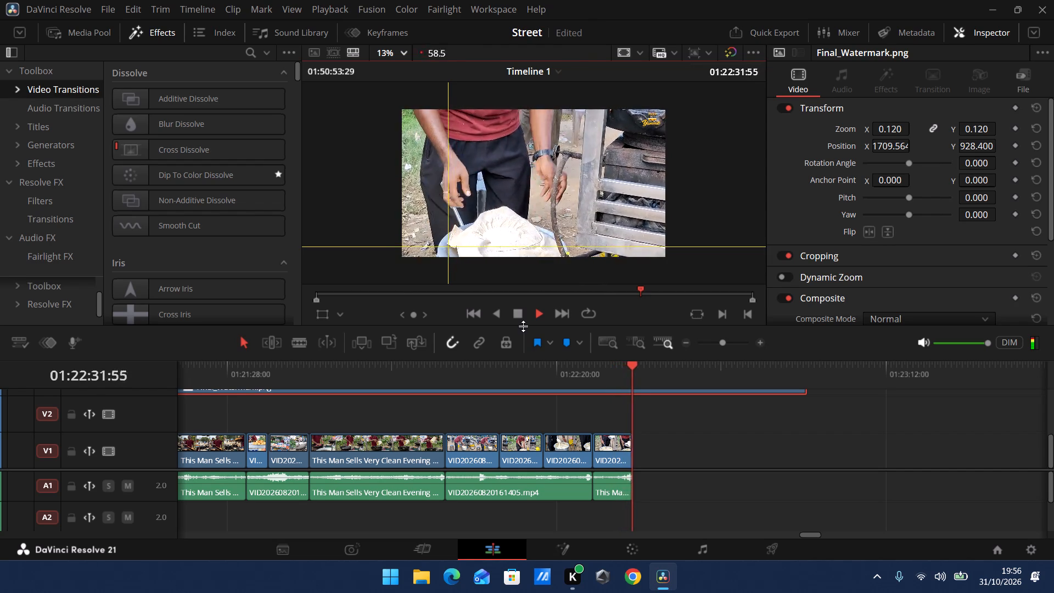
click(521, 319)
drag(721, 340, 716, 342)
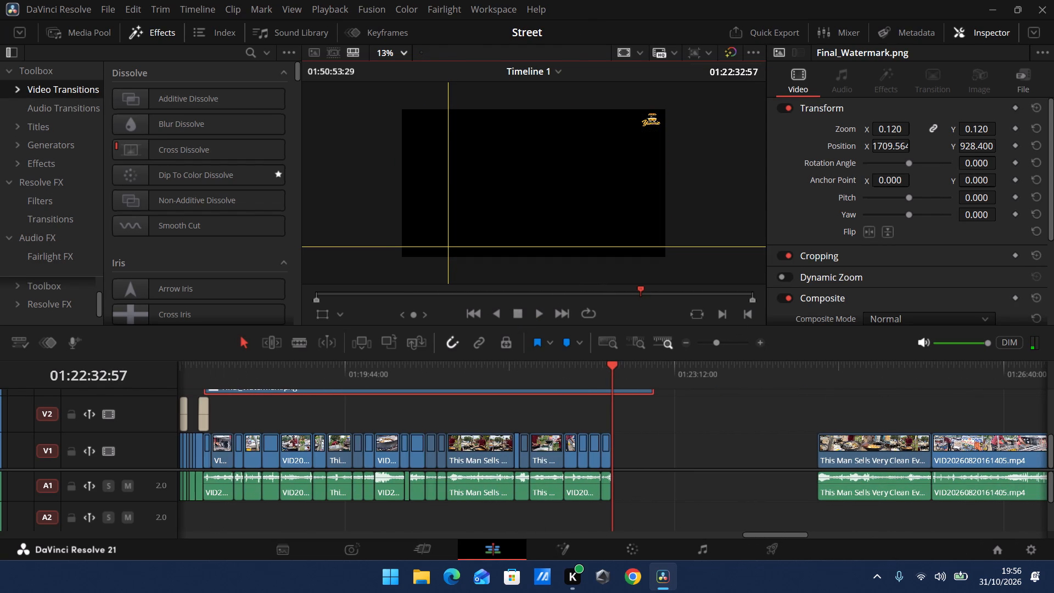
scroll(902, 400, down, 2)
scroll(607, 391, down, 1)
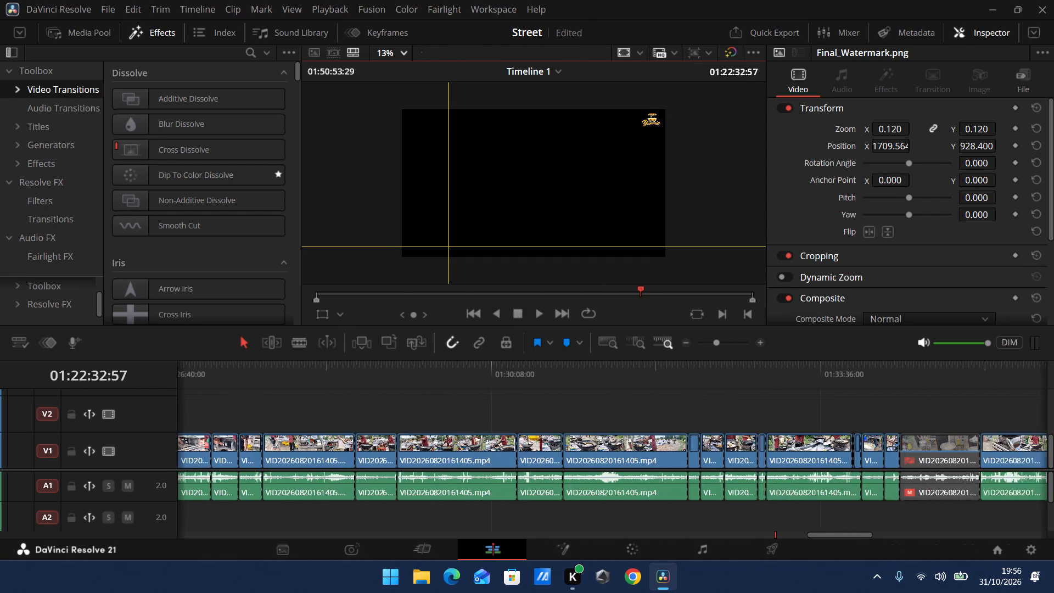
scroll(608, 391, down, 1)
scroll(718, 386, down, 1)
click(441, 379)
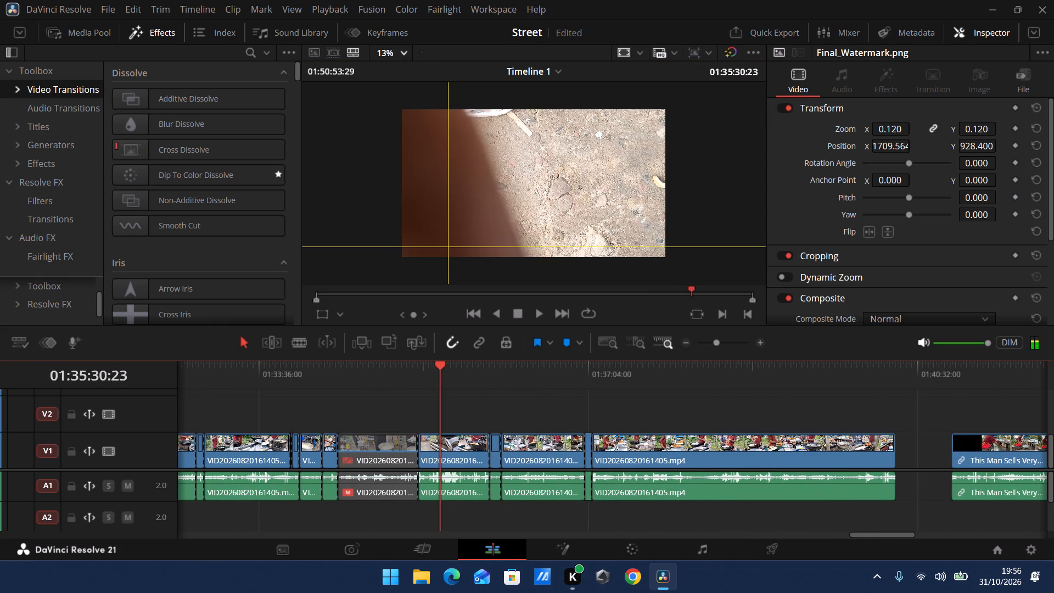
drag(446, 376, 541, 386)
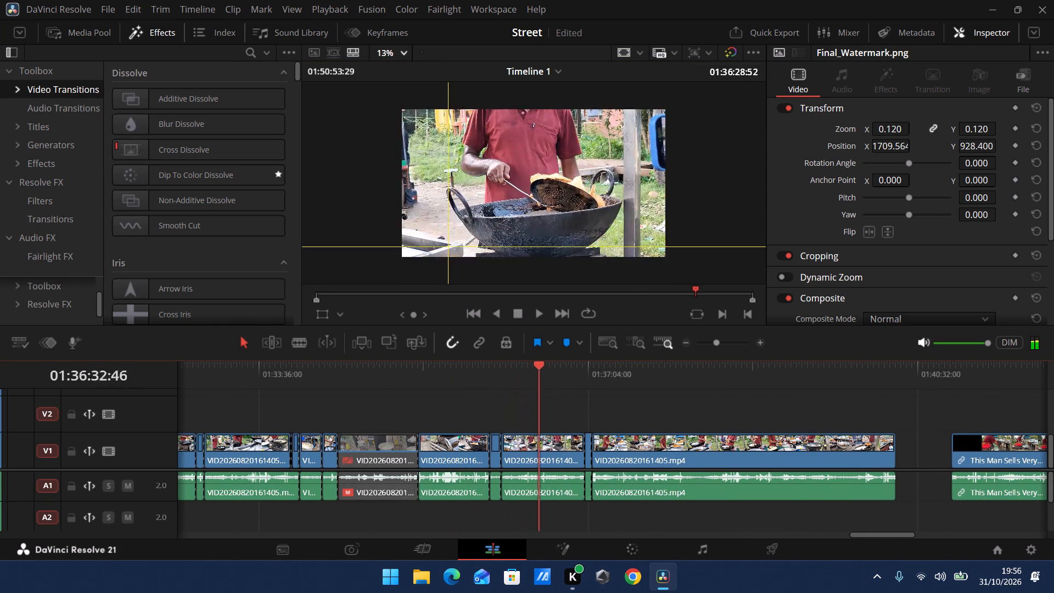
drag(541, 386, 677, 393)
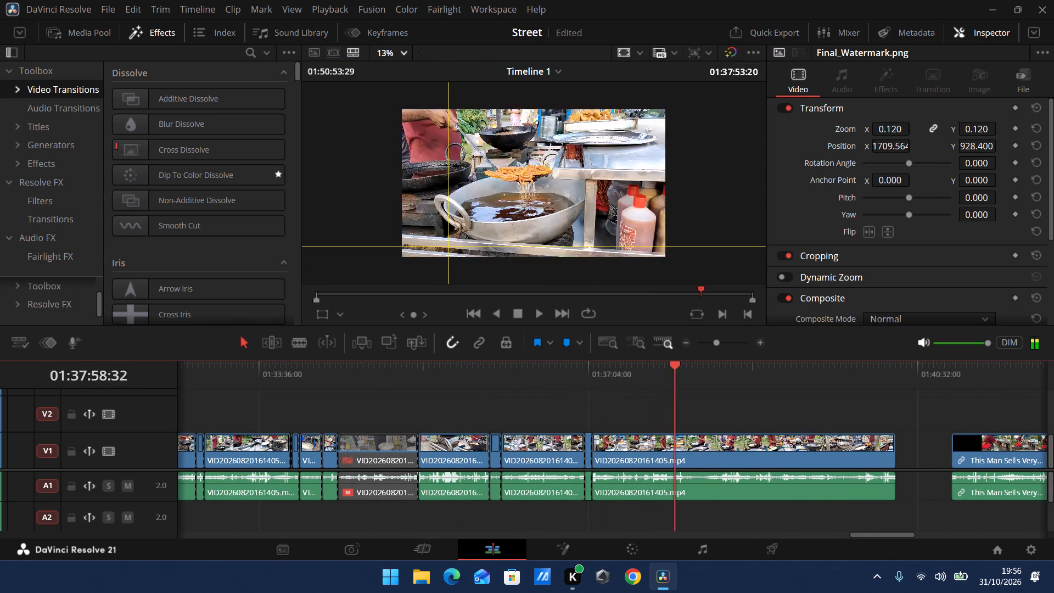
drag(677, 393, 705, 395)
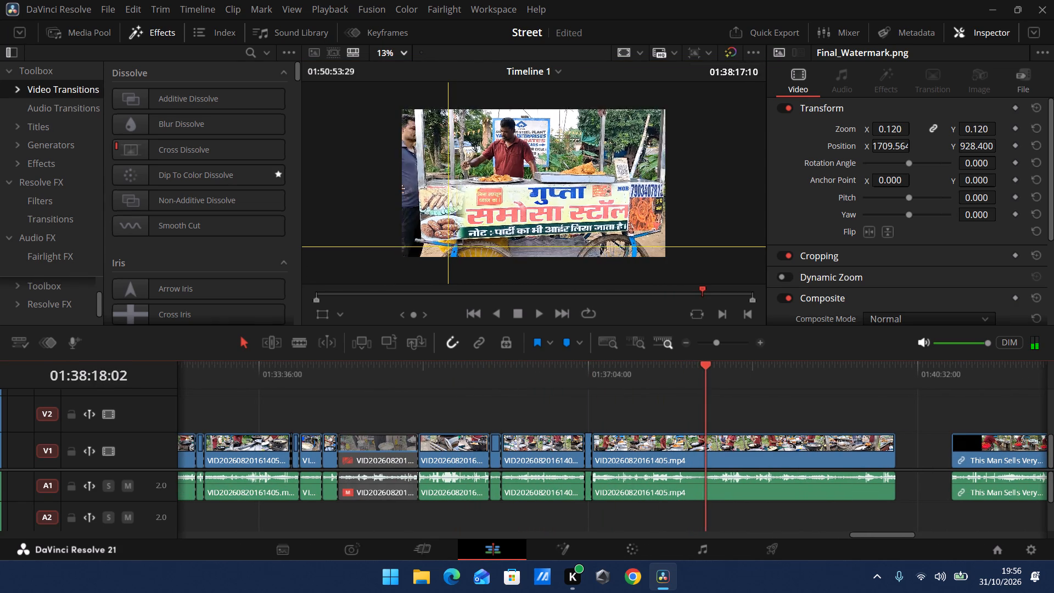
drag(705, 395, 691, 396)
drag(691, 395, 701, 394)
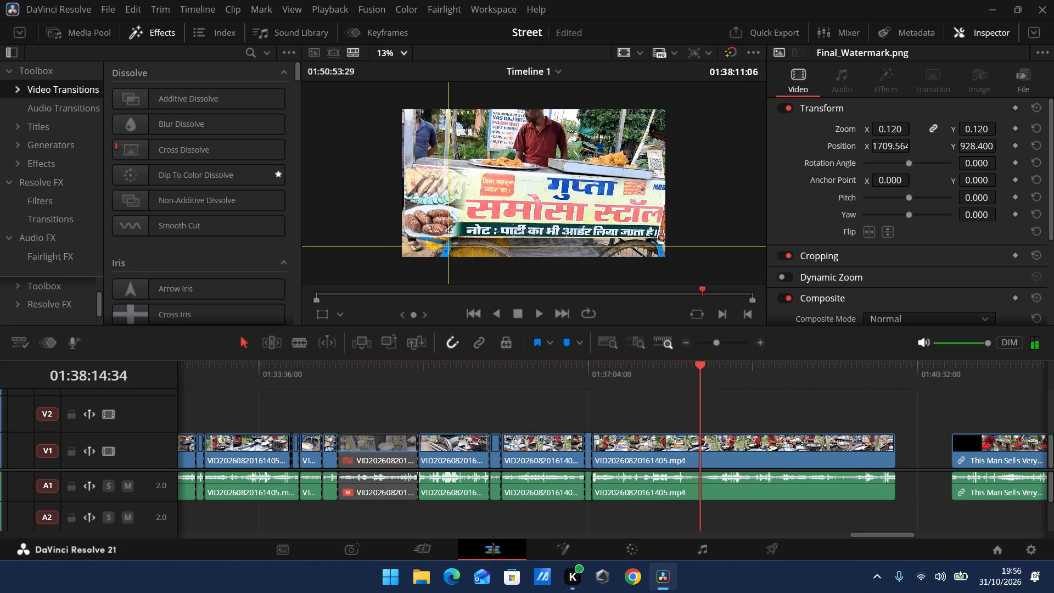
drag(701, 394, 707, 393)
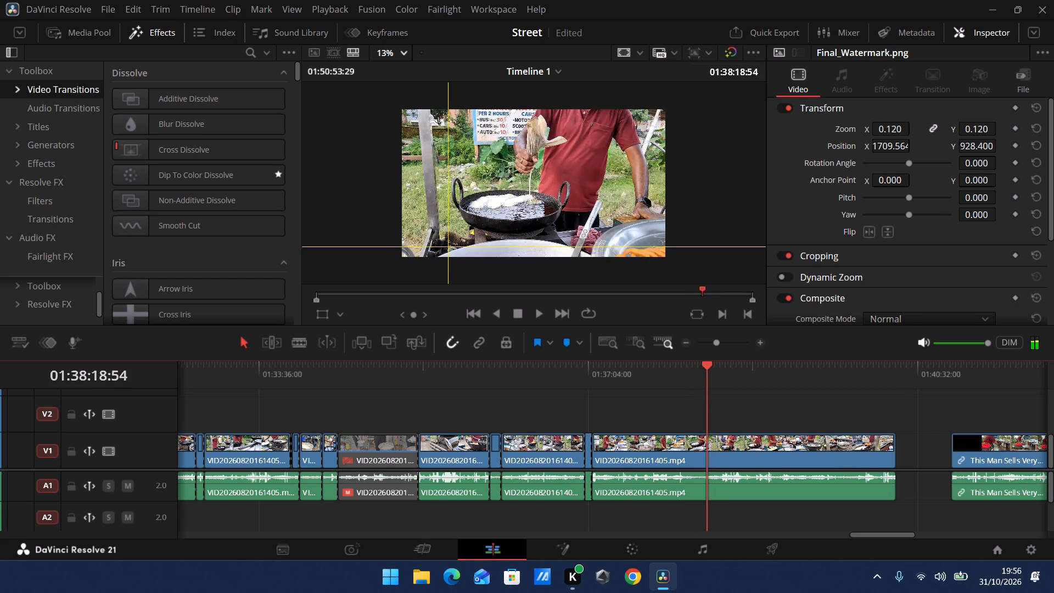
drag(707, 393, 706, 393)
Play the This Man Sells Very Clean Evening Snacks video full screen from about 01:45:00 to study its batter-frying shot.
scroll(912, 407, down, 2)
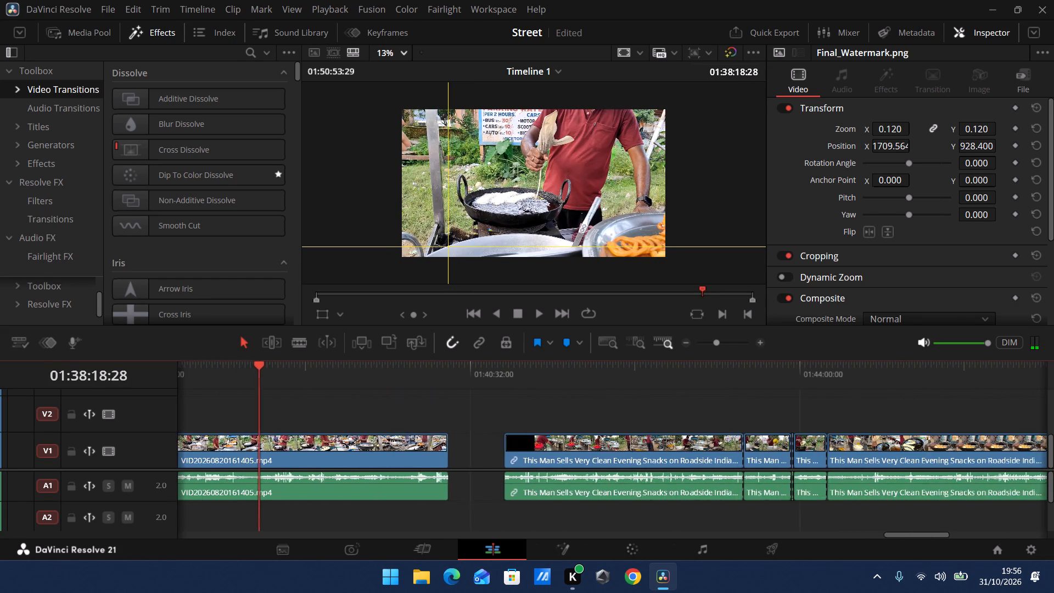
scroll(912, 407, down, 2)
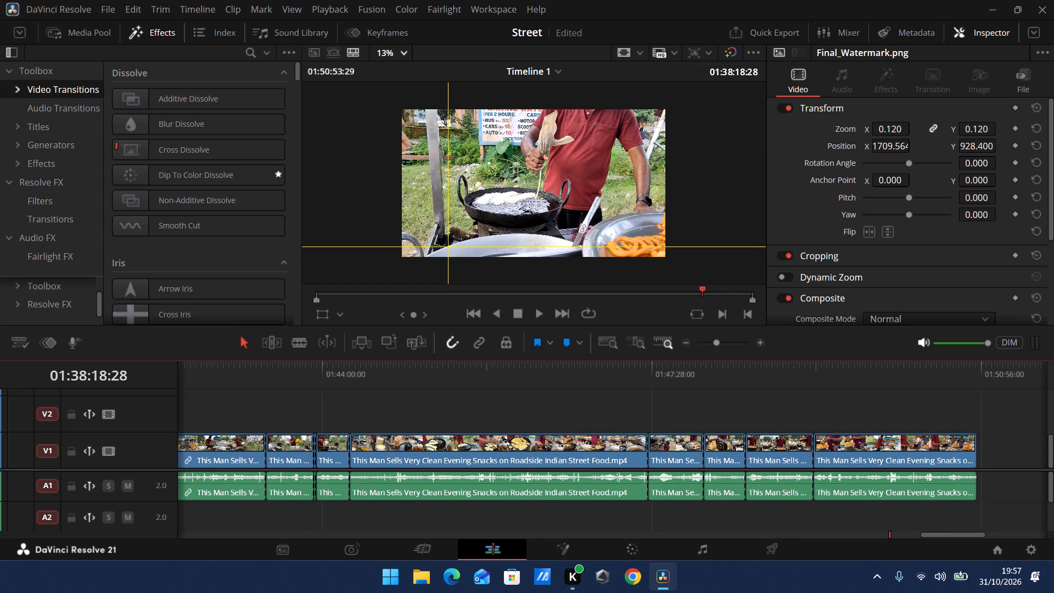
click(373, 387)
drag(375, 362, 422, 372)
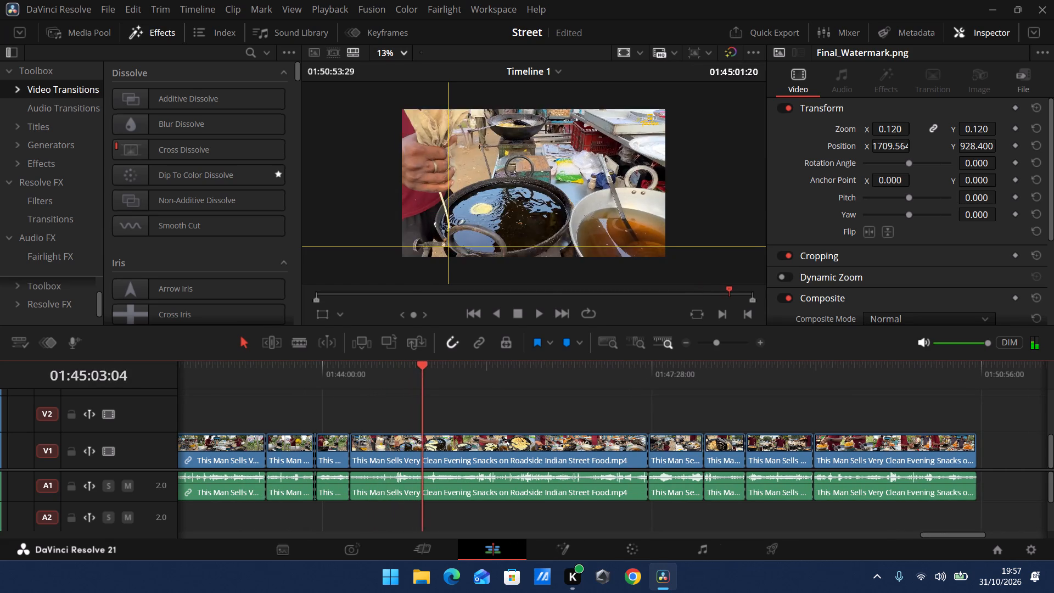
drag(422, 372, 420, 373)
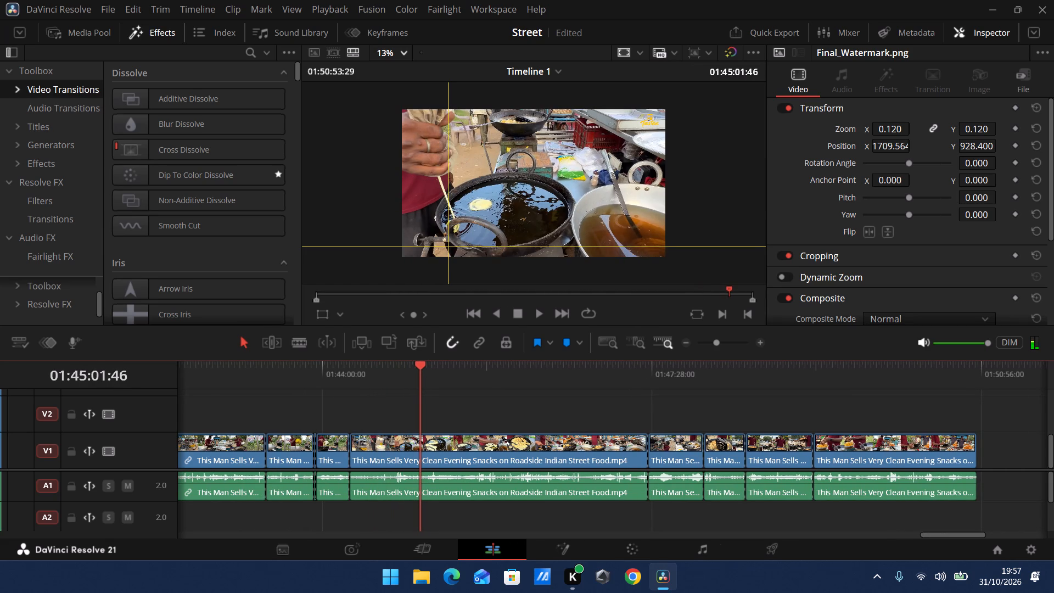
drag(420, 373, 418, 373)
text(p)
key(space)
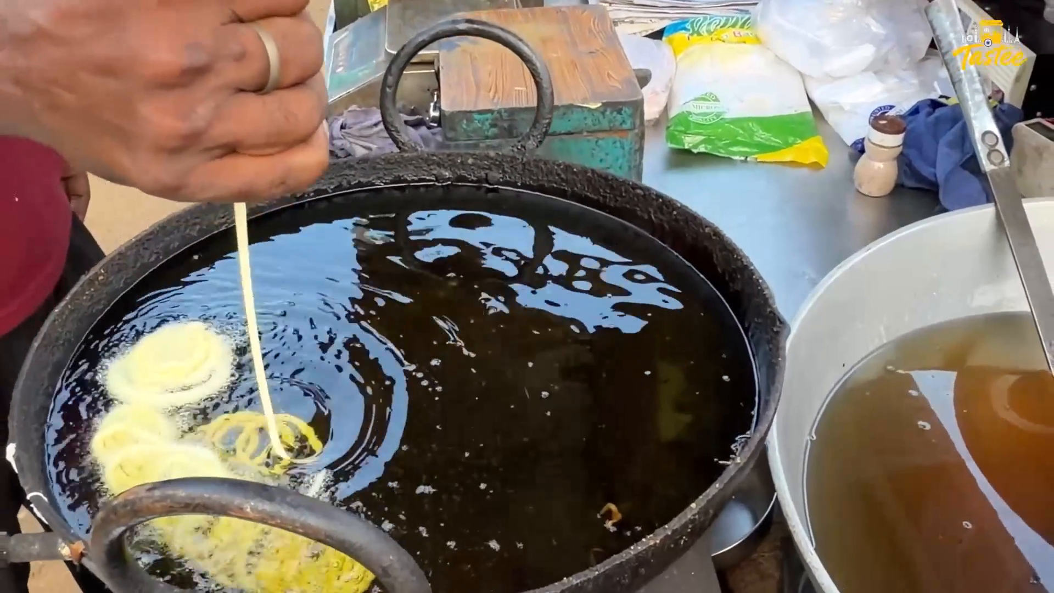
key(space)
key(Escape)
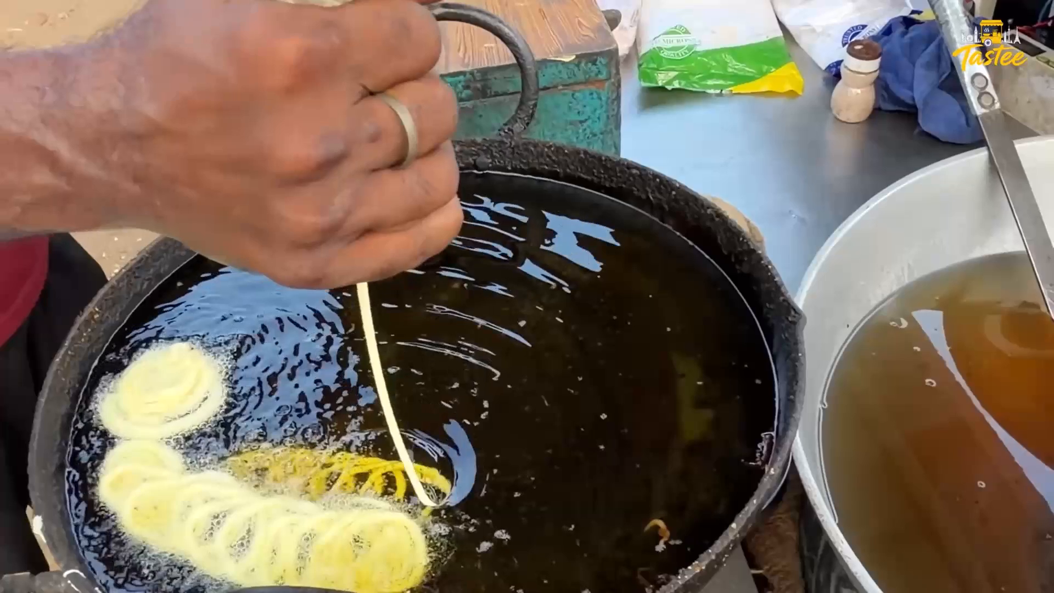
scroll(579, 401, up, 3)
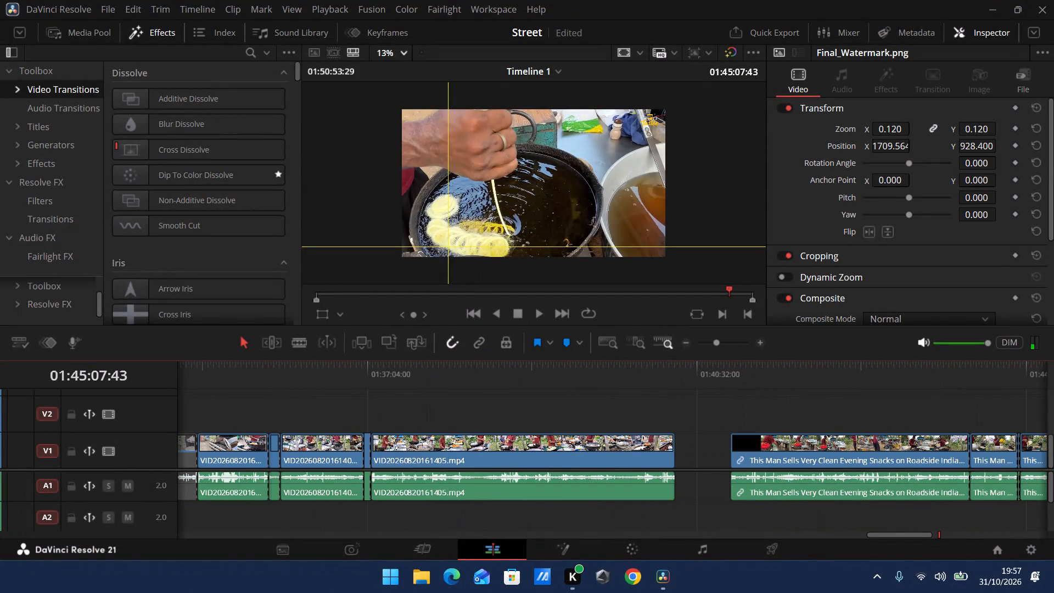
scroll(579, 401, up, 1)
scroll(713, 407, down, 1)
click(659, 384)
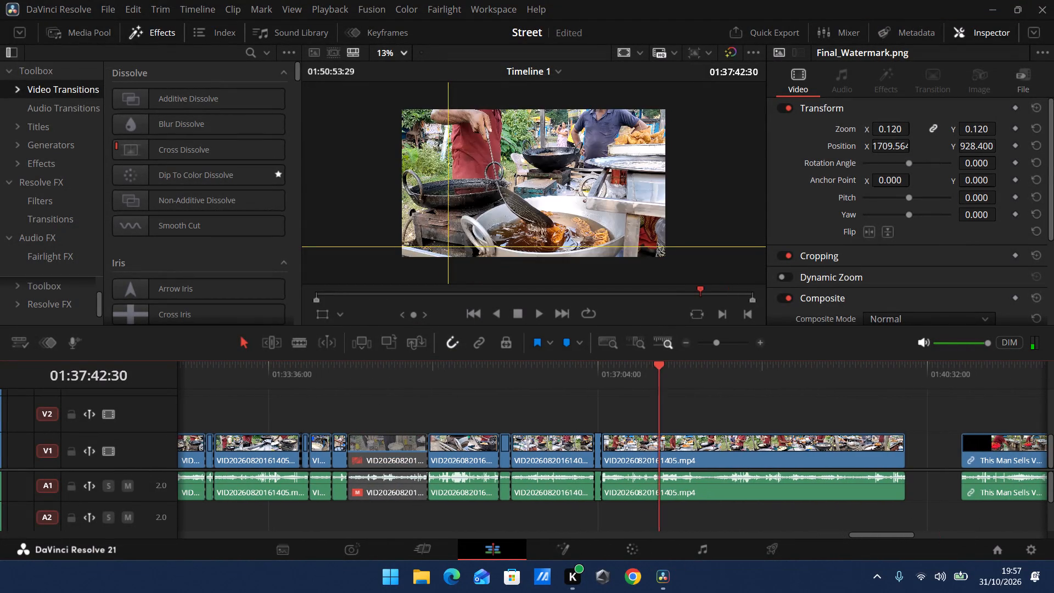
drag(660, 366, 626, 373)
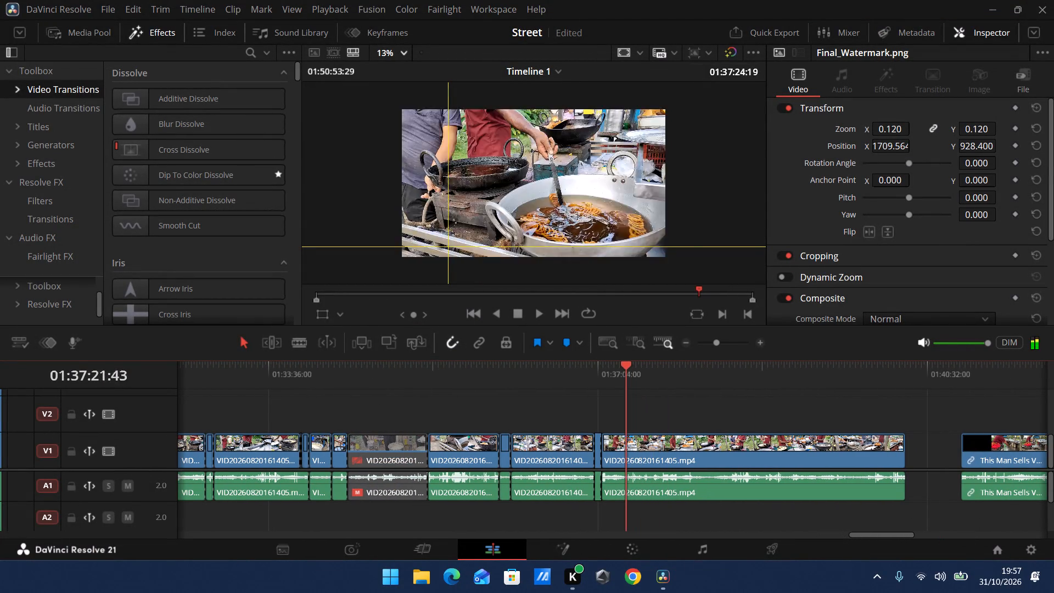
drag(626, 373, 584, 373)
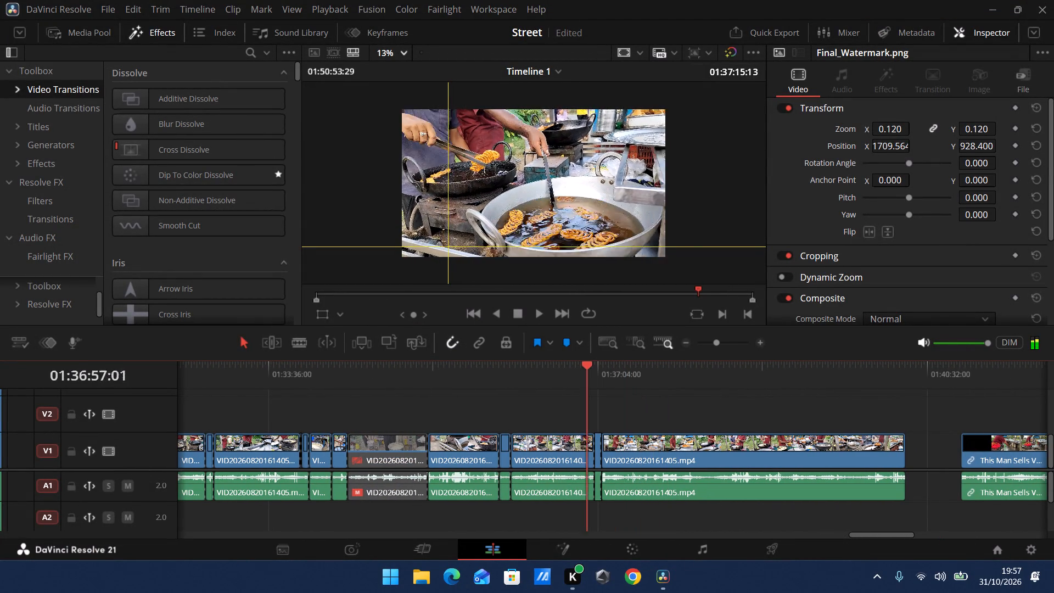
drag(584, 373, 494, 379)
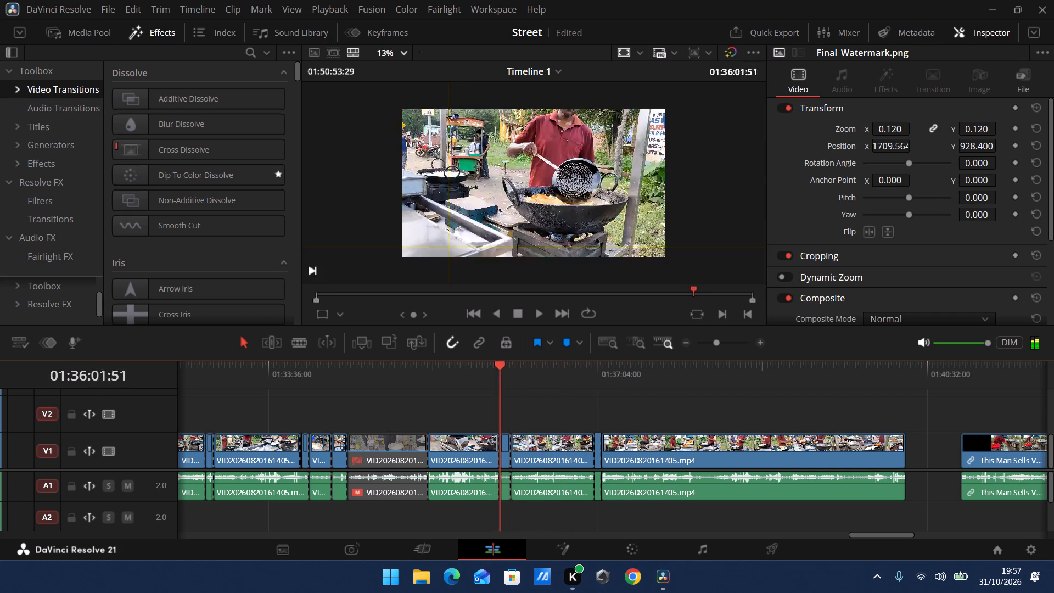
drag(494, 379, 501, 389)
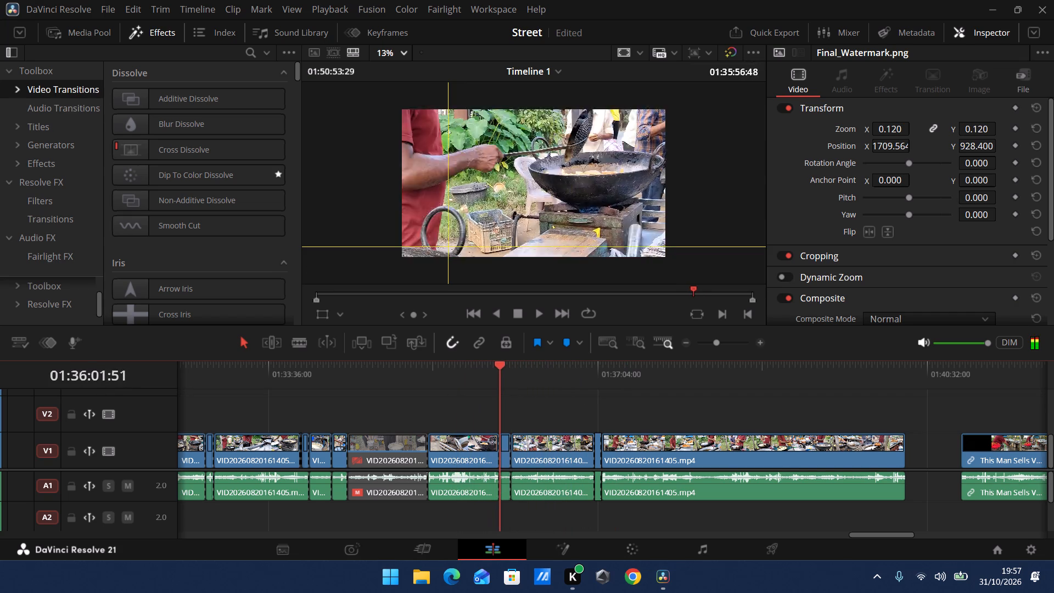
drag(501, 389, 532, 390)
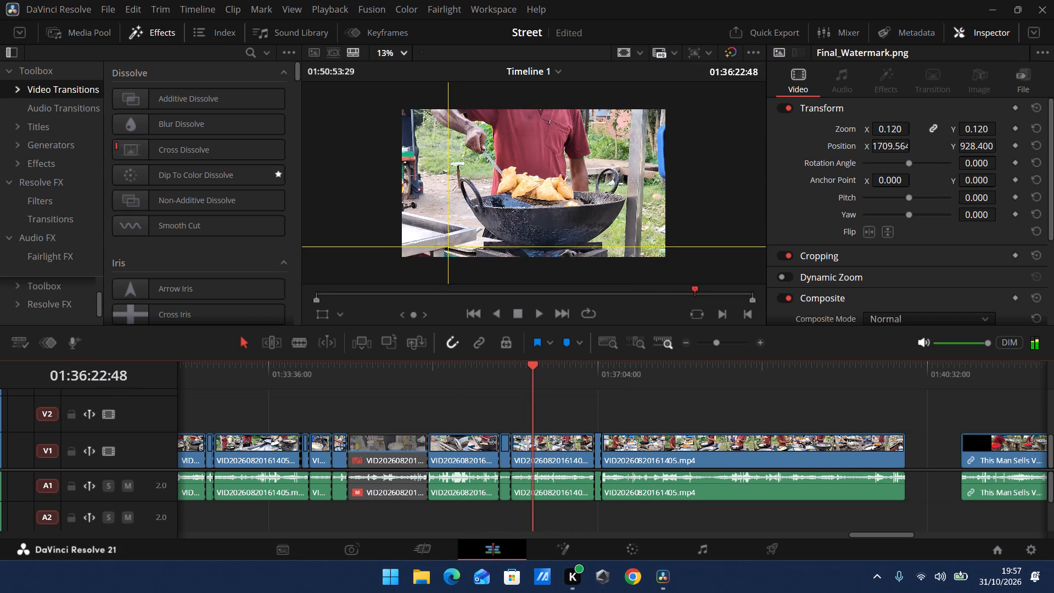
drag(532, 390, 534, 390)
Look through the earlier raw footage between about 01:32:25 and 01:34:16 for a shot to follow the edit.
scroll(486, 396, up, 1)
click(355, 386)
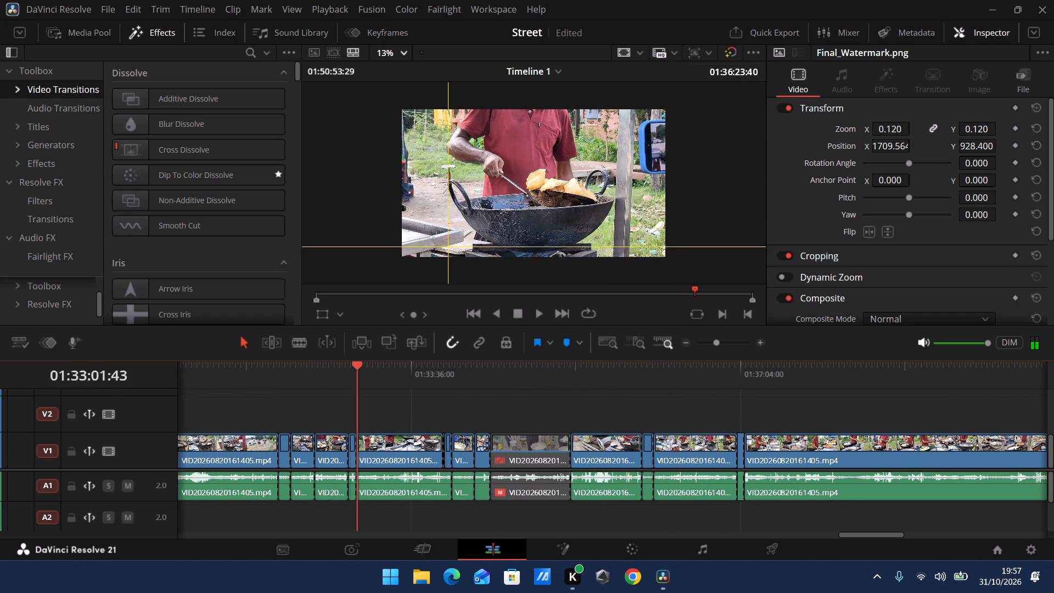
drag(360, 370, 384, 371)
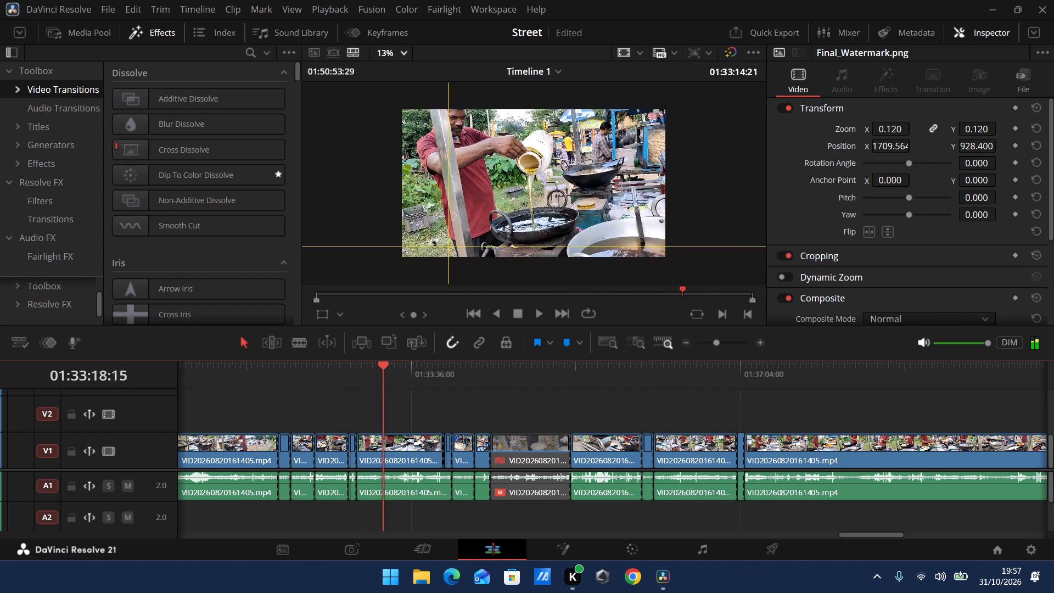
drag(384, 371, 424, 382)
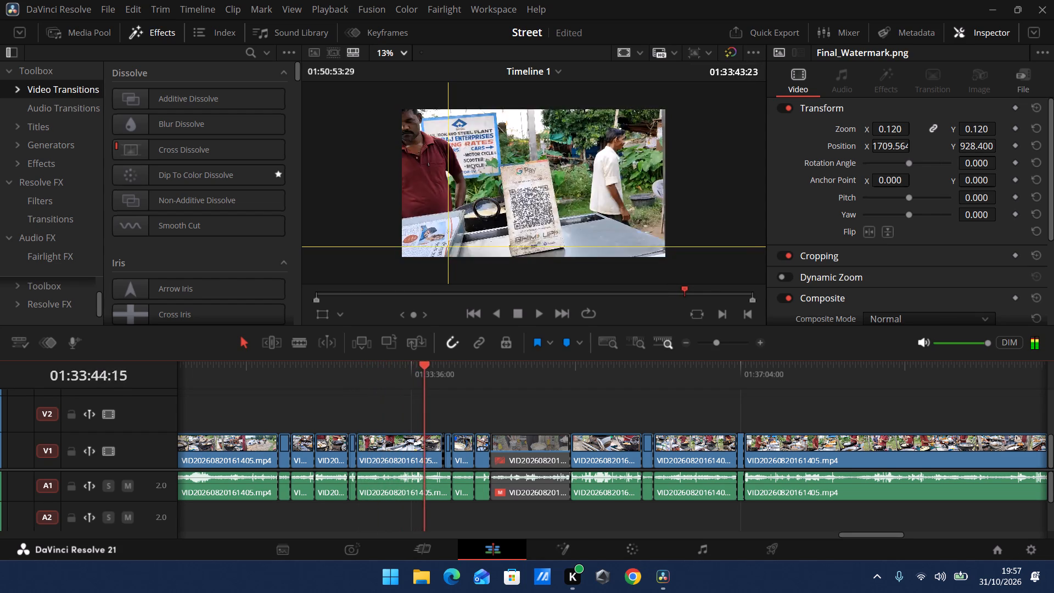
drag(424, 382, 467, 393)
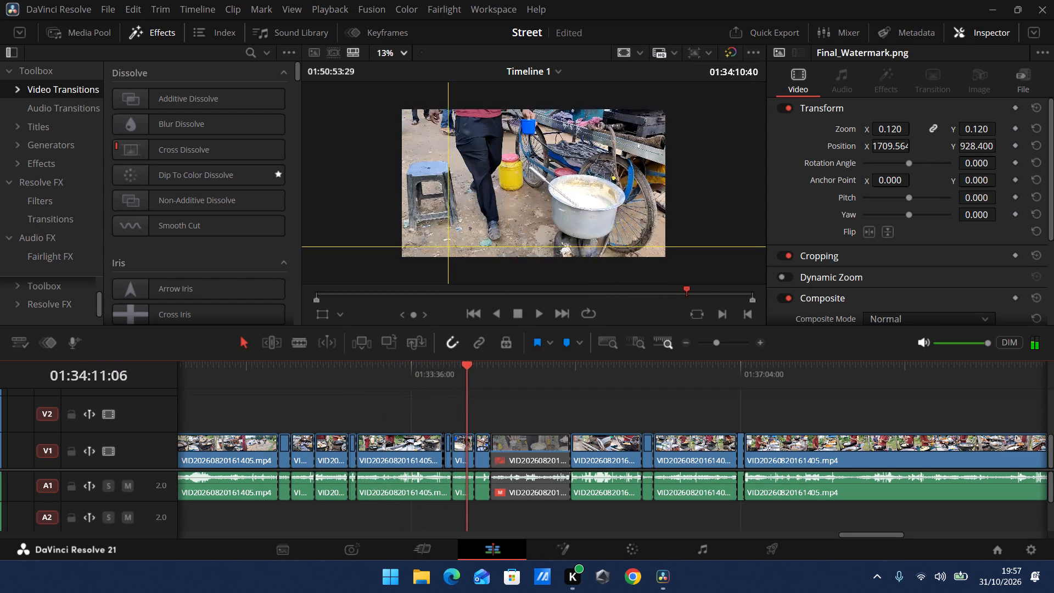
drag(467, 393, 474, 394)
scroll(339, 407, up, 1)
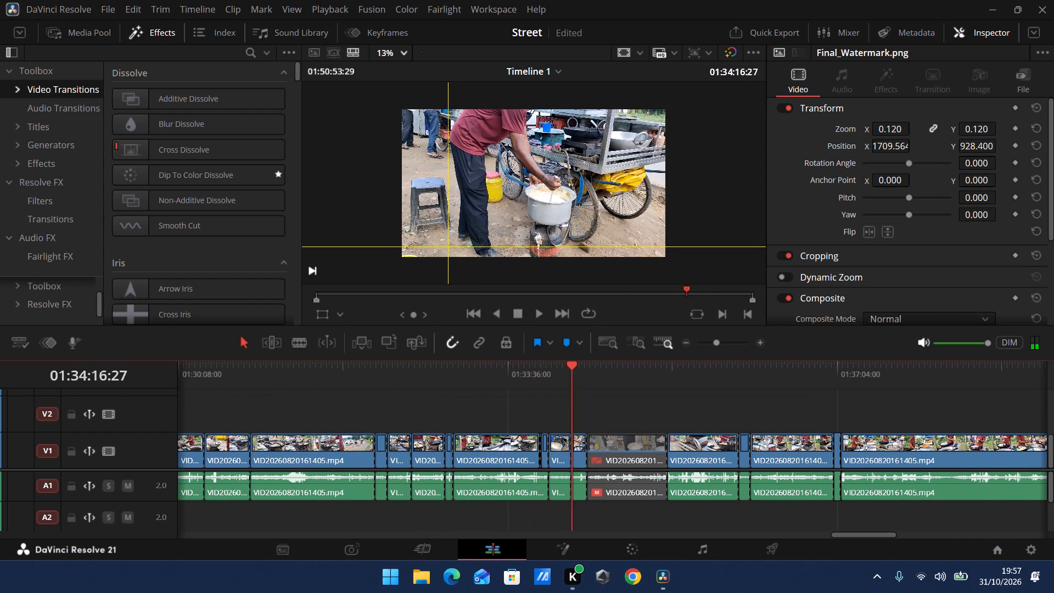
click(295, 376)
drag(297, 370, 398, 381)
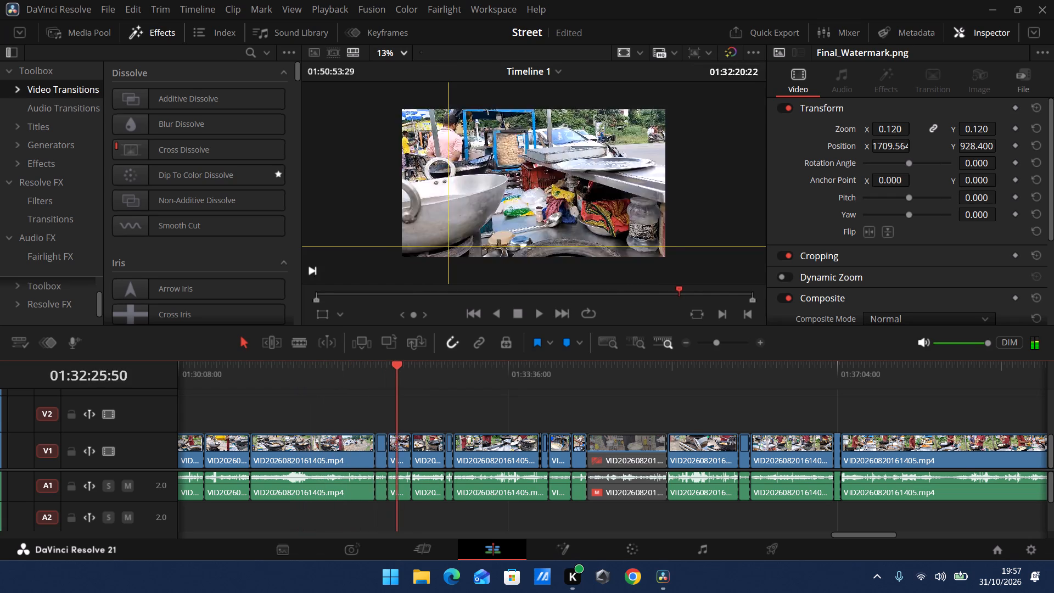
drag(398, 381, 478, 393)
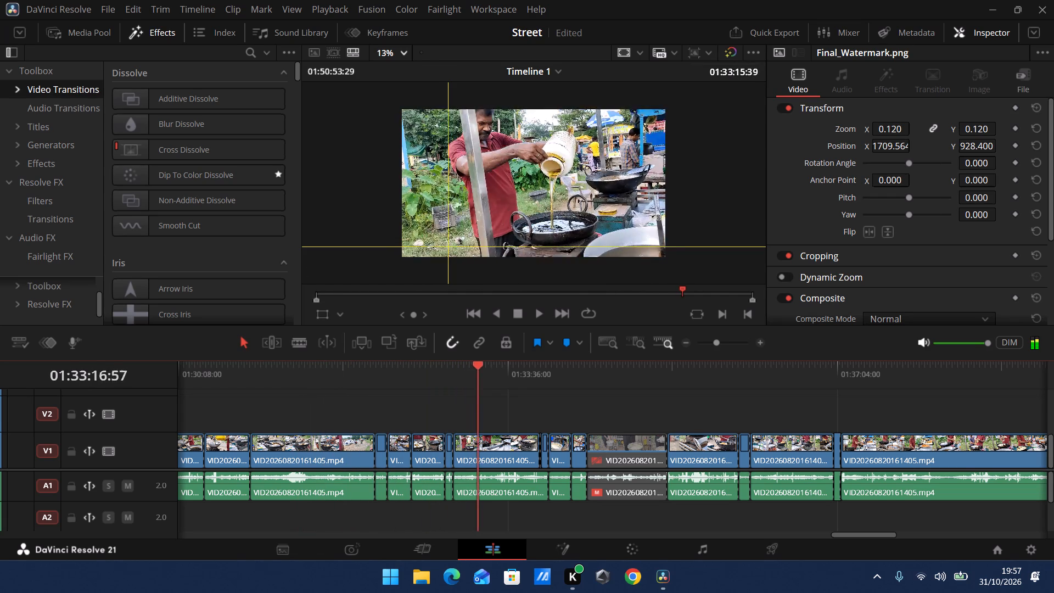
drag(478, 393, 558, 396)
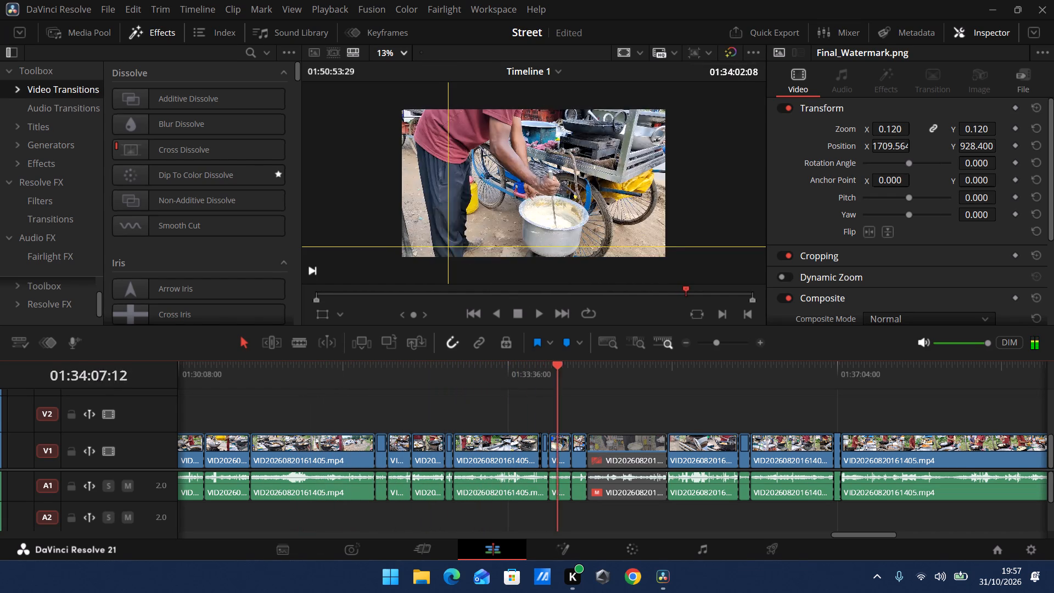
drag(558, 396, 622, 399)
Look through the raw footage again from 01:35:25 to 01:38:18 for a frying or serving shot to add.
scroll(607, 433, down, 1)
click(494, 377)
drag(497, 365, 500, 365)
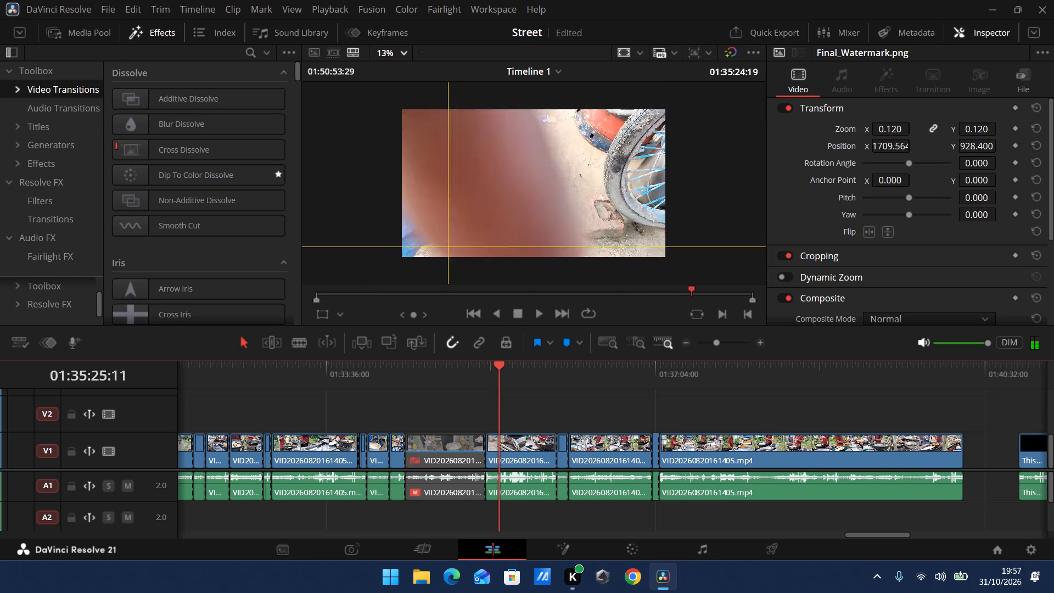
drag(500, 365, 545, 370)
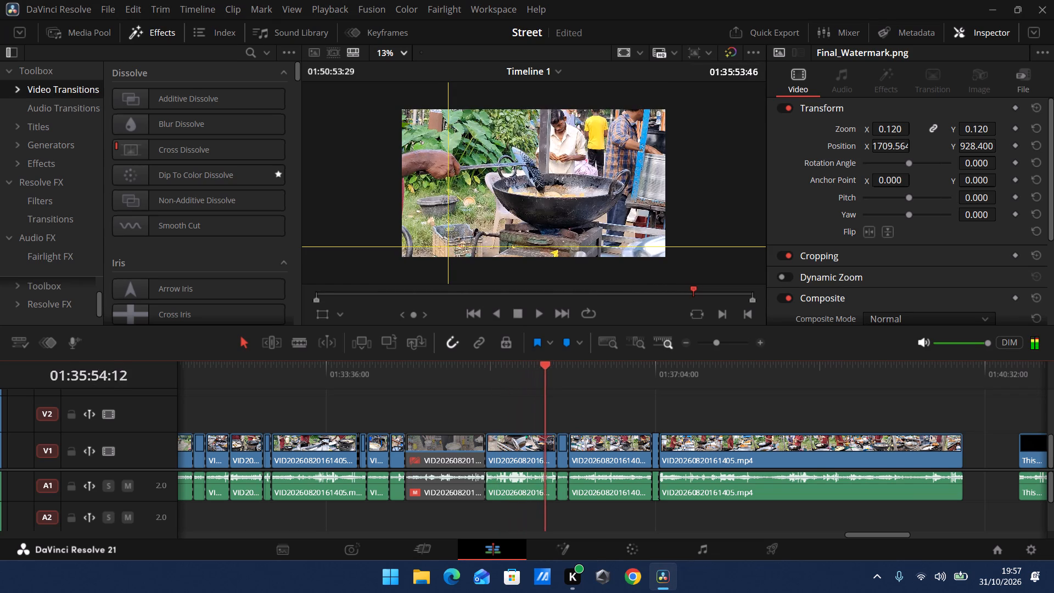
drag(545, 370, 564, 374)
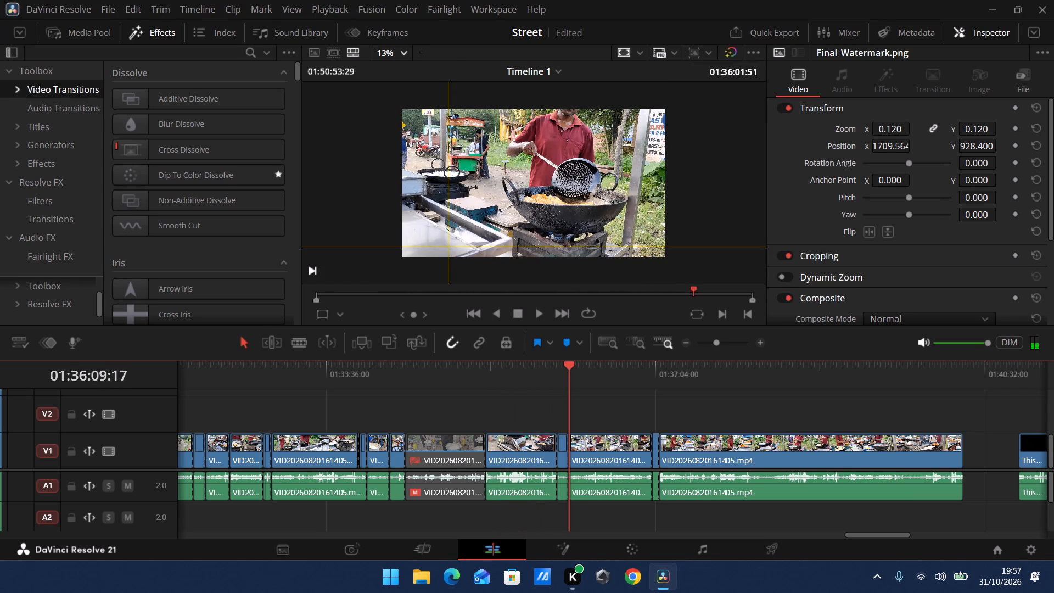
drag(564, 374, 570, 375)
scroll(579, 396, down, 1)
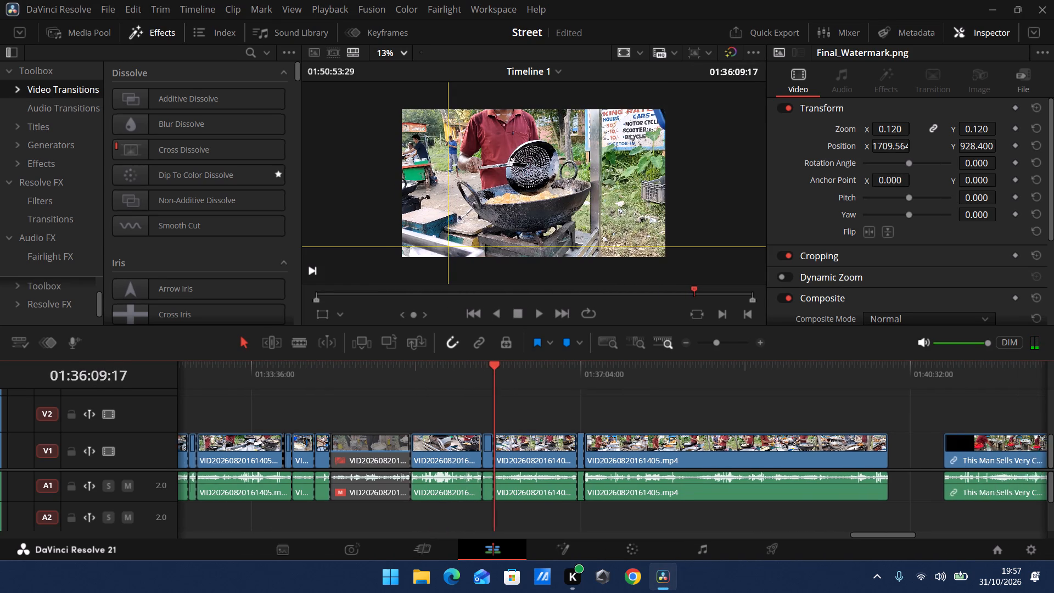
scroll(579, 396, down, 1)
drag(462, 361, 480, 363)
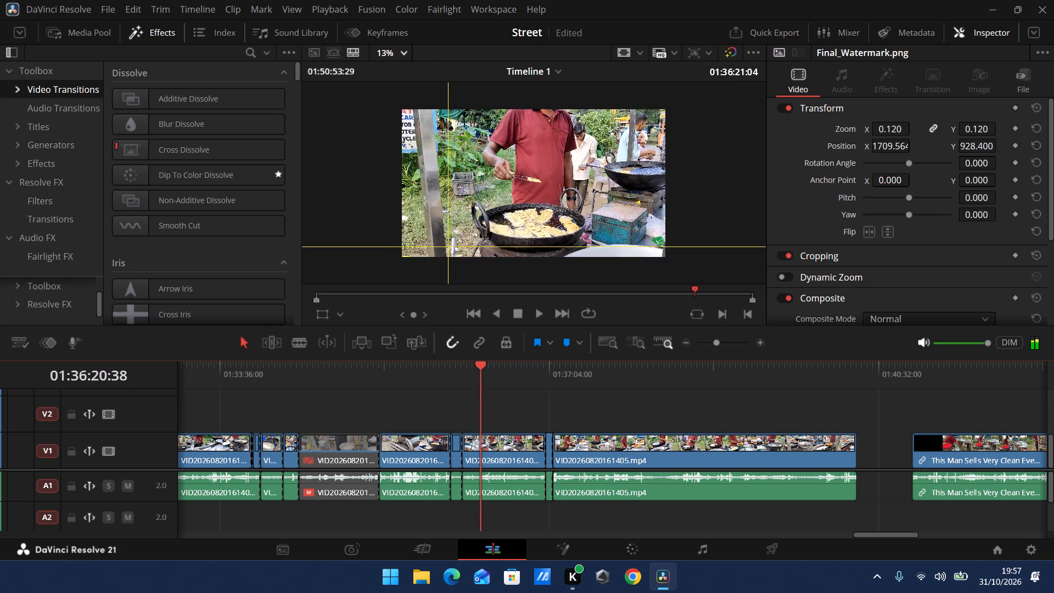
drag(480, 363, 515, 366)
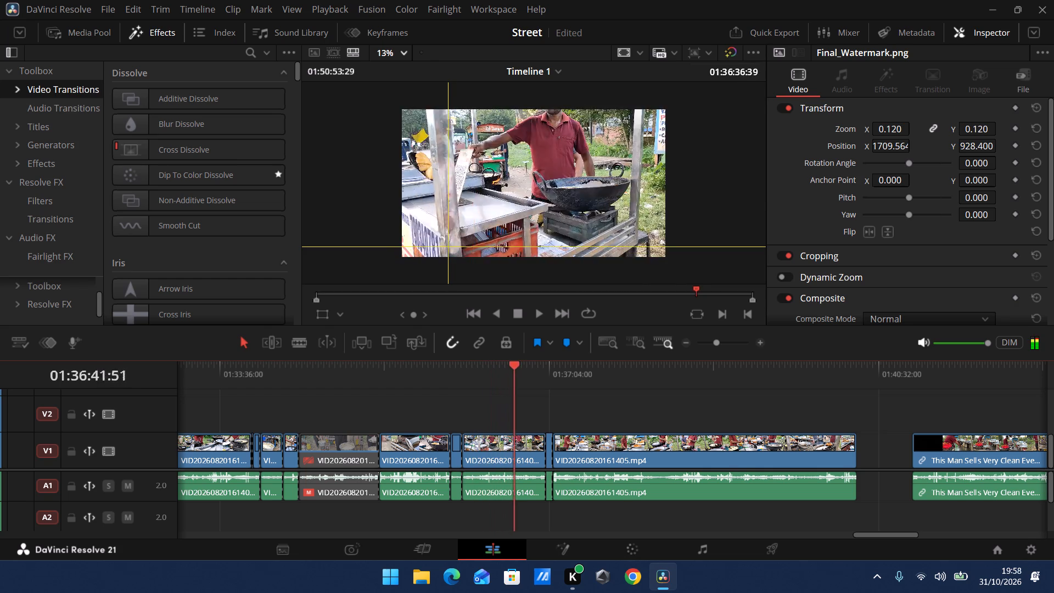
drag(515, 366, 555, 370)
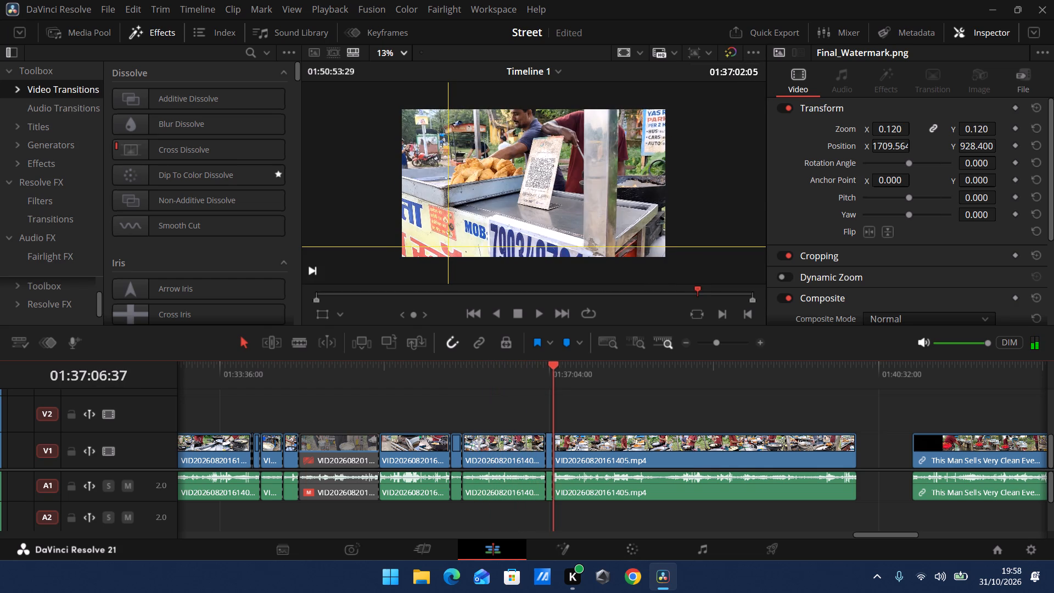
drag(555, 370, 604, 375)
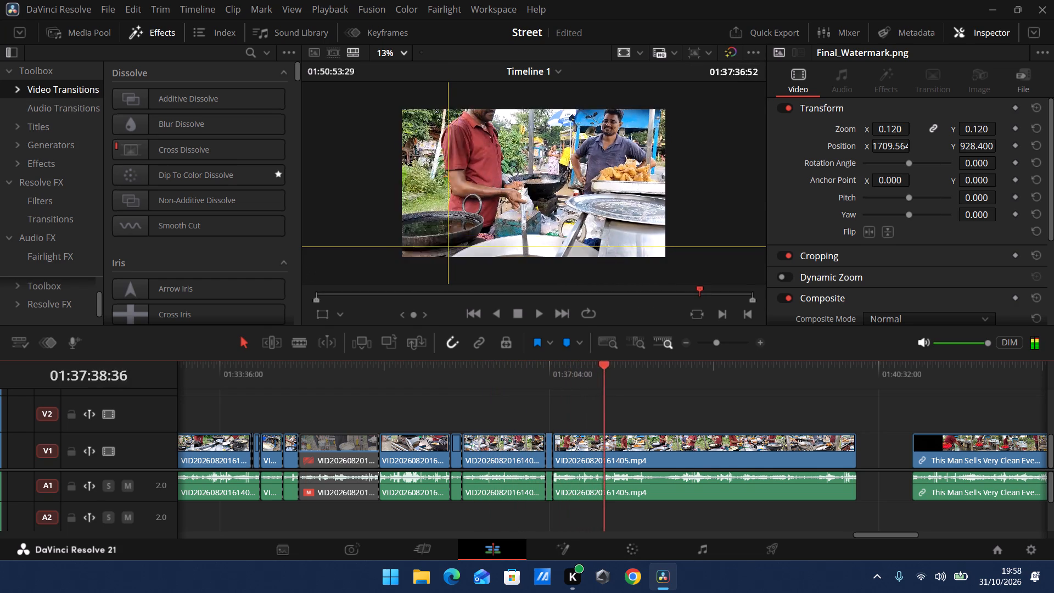
drag(604, 375, 625, 376)
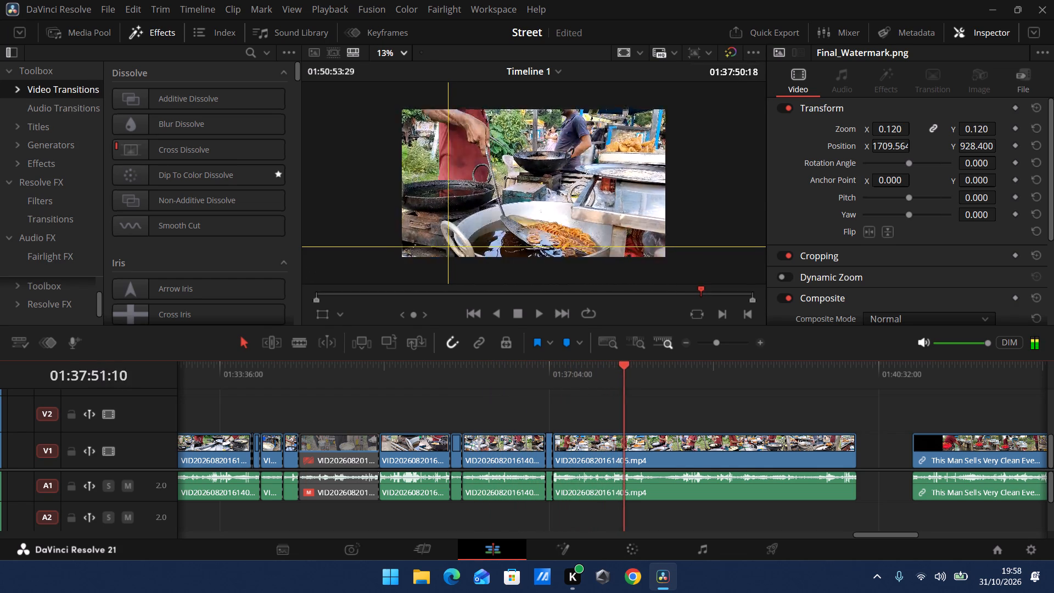
drag(625, 376, 647, 379)
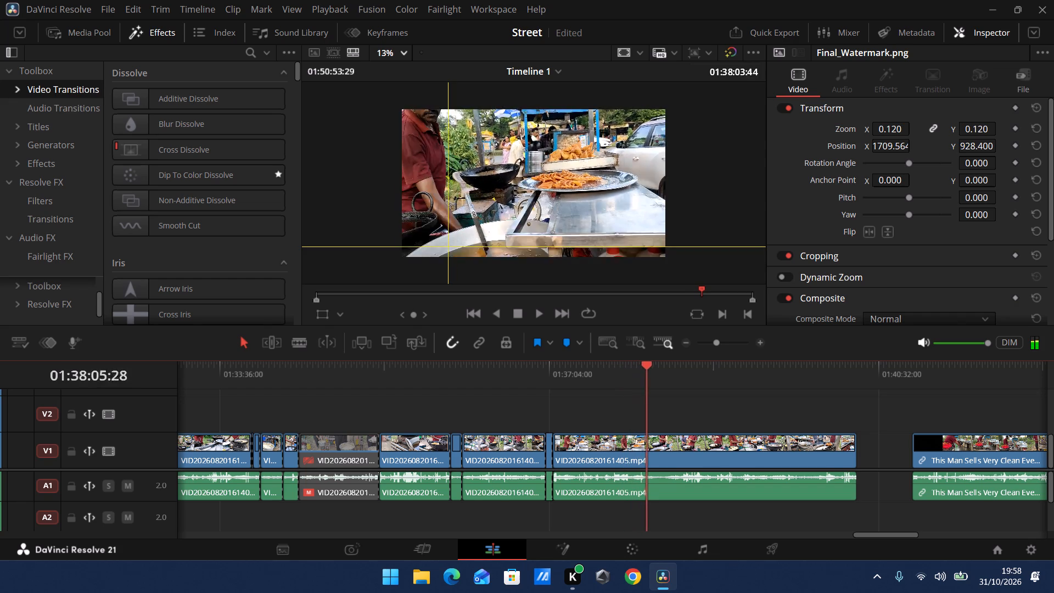
drag(647, 379, 661, 380)
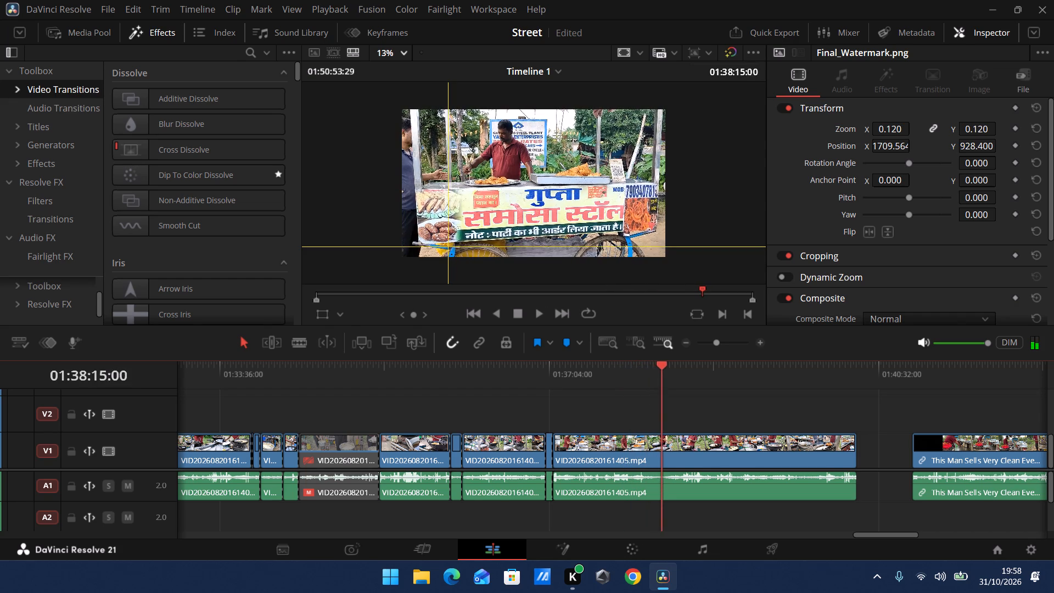
drag(661, 380, 666, 381)
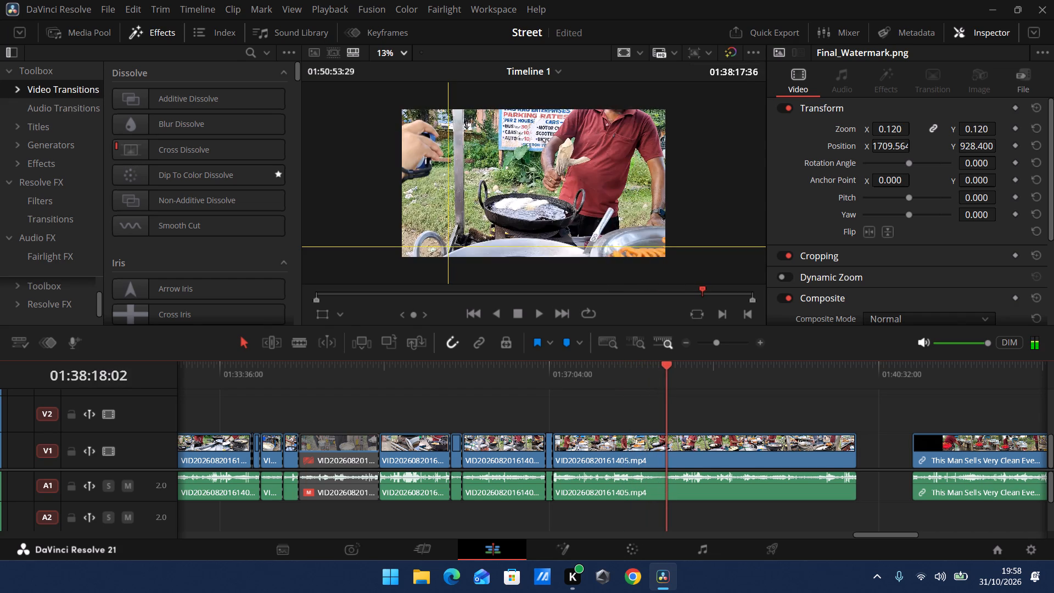
Play the raw footage full screen from about 01:38:03 to check the shot of the jalebi tray beside the vendor.
drag(666, 381, 643, 382)
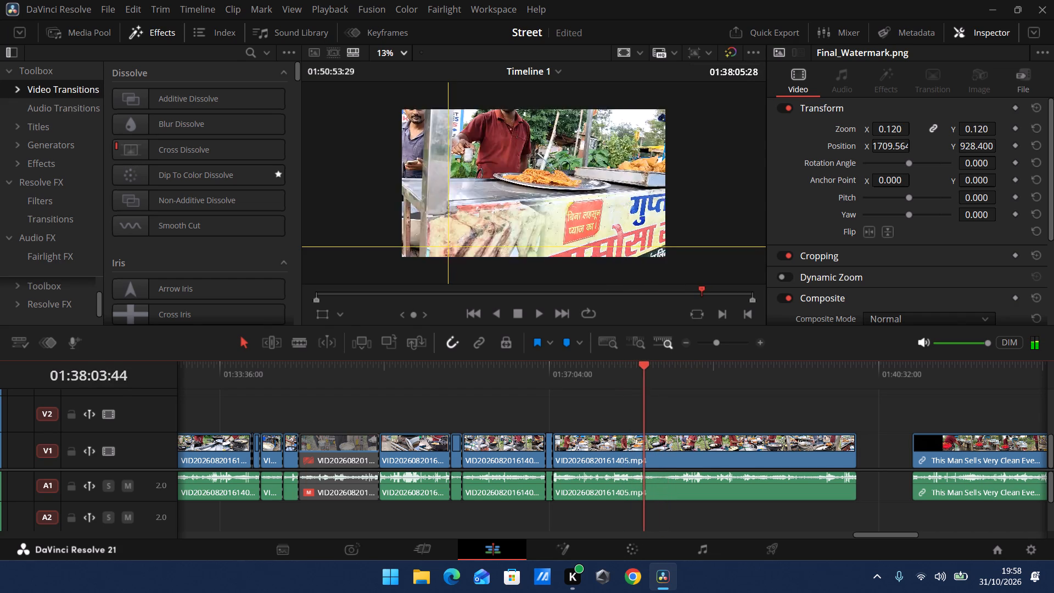
drag(643, 382, 642, 383)
key(p)
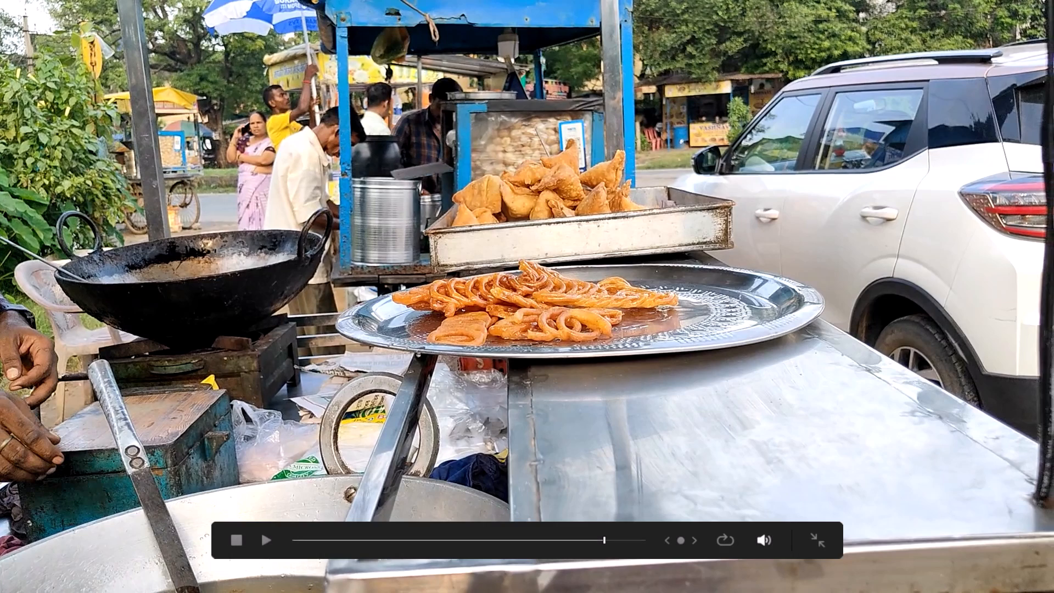
key(space)
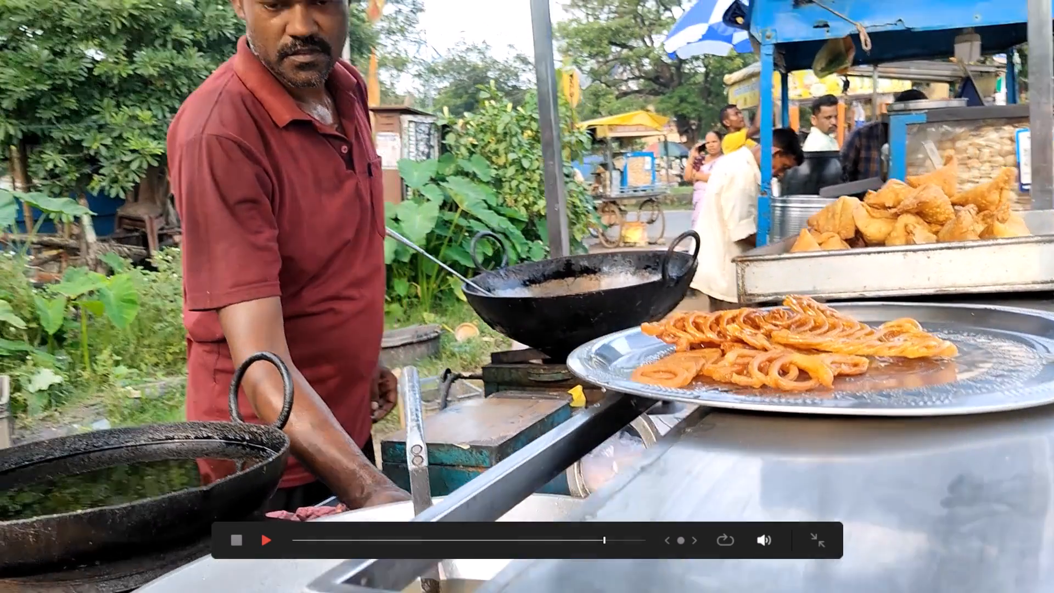
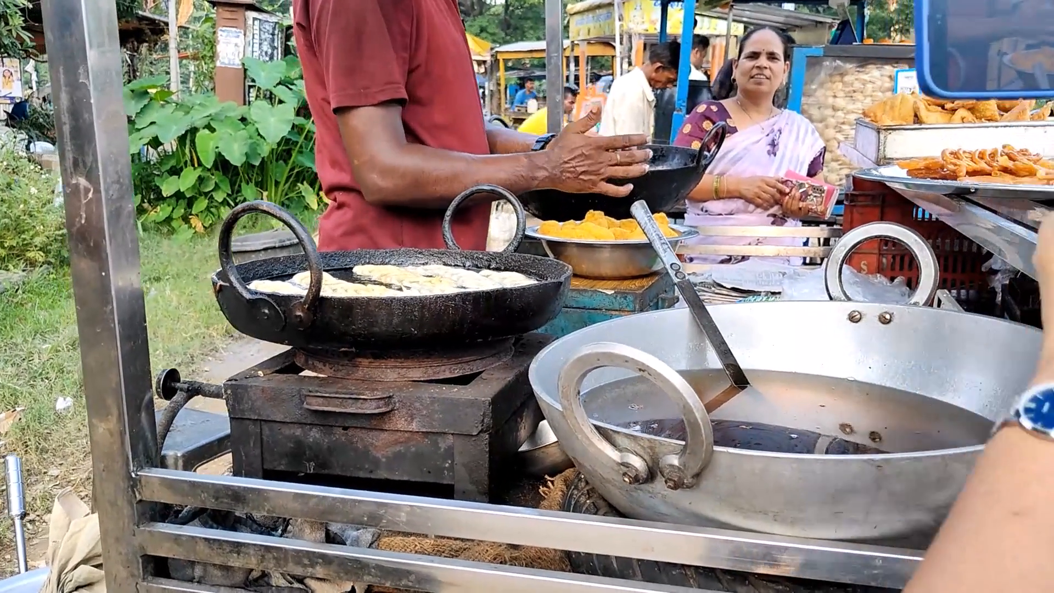
Continue checking the raw footage full screen up to about 01:39:12, pausing on the vendor frying over the pans.
key(space)
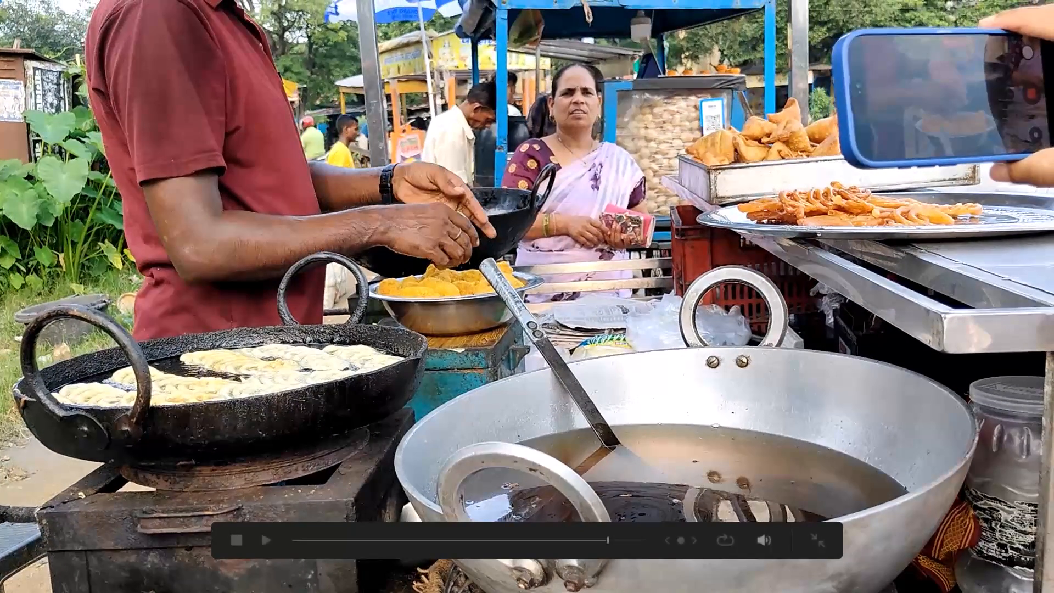
key(space)
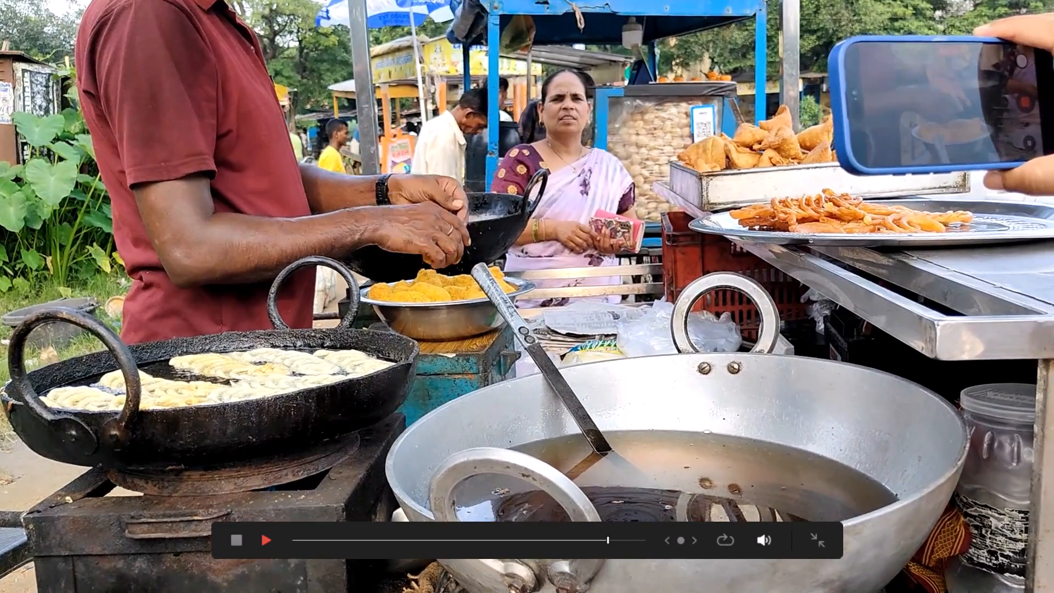
key(space)
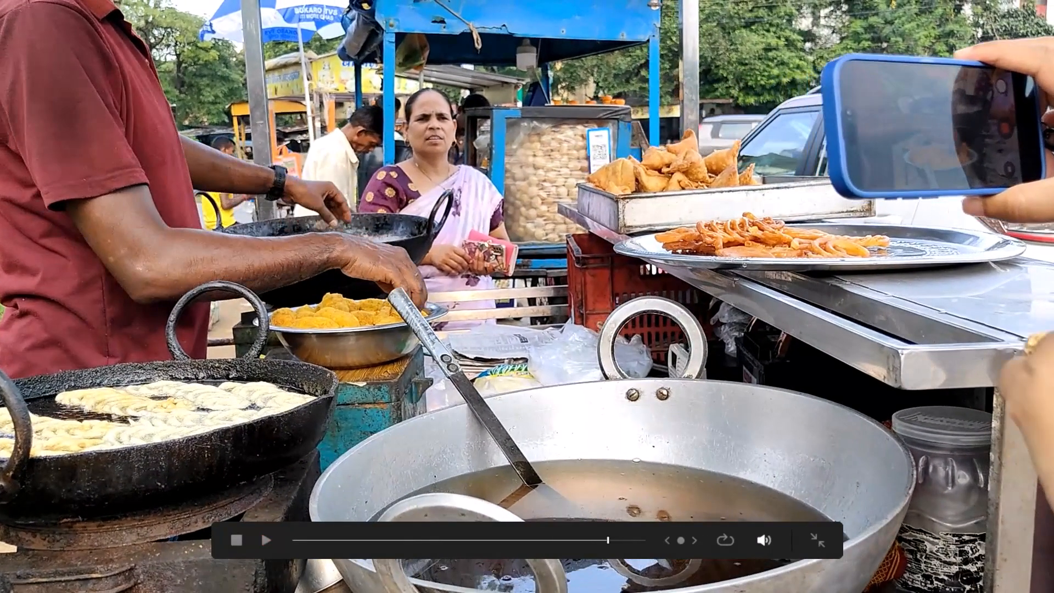
key(space)
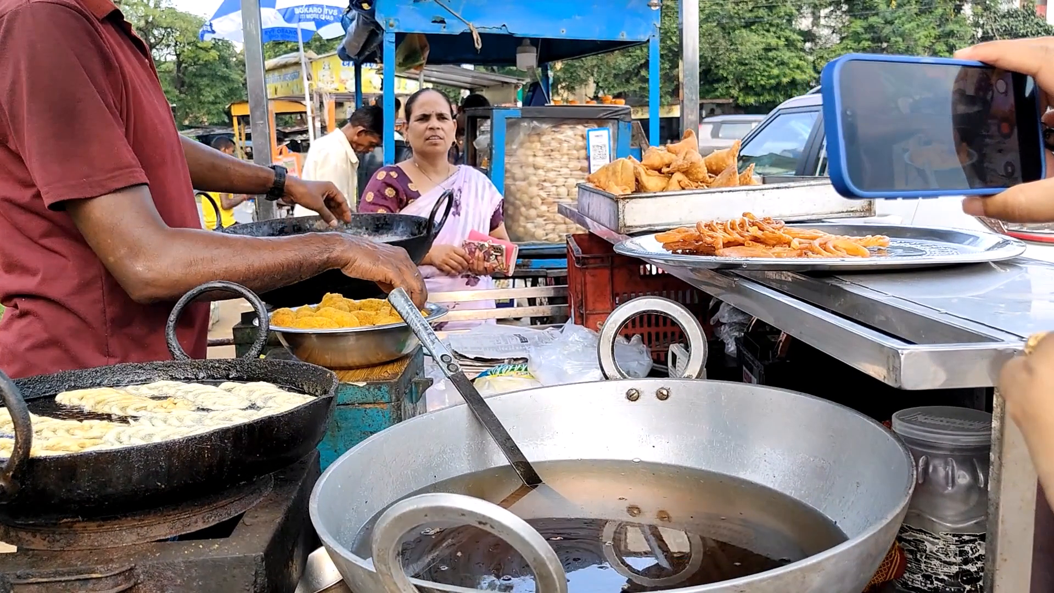
key(space)
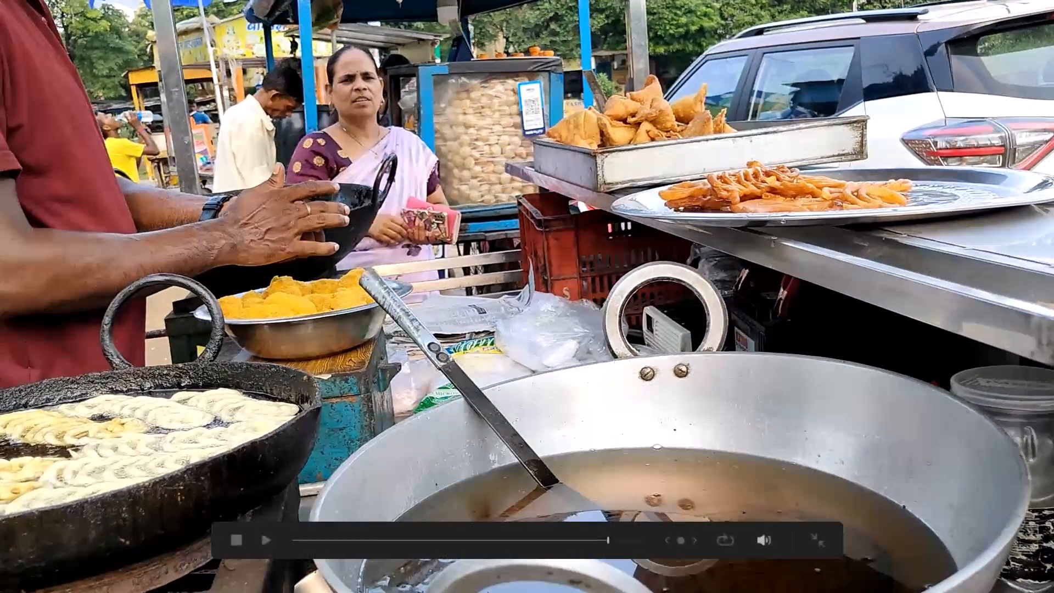
key(Escape)
Look through the finished snacks video between about 01:44:17 and 01:45:06 for the shot where batter is piped into the oil.
click(714, 339)
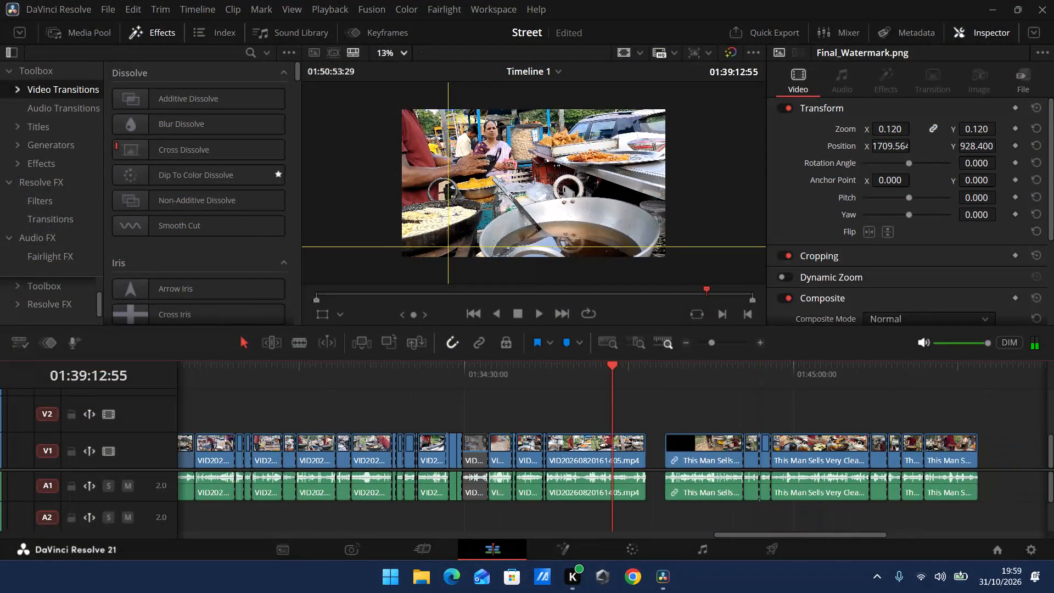
scroll(747, 422, down, 1)
click(541, 391)
click(535, 379)
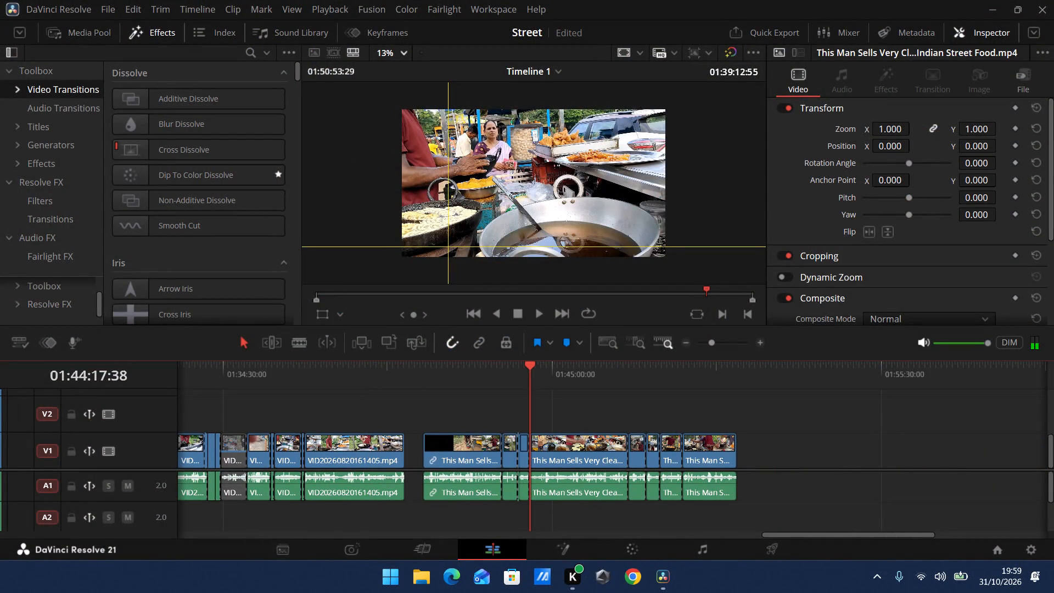
drag(710, 339, 717, 343)
scroll(601, 368, down, 1)
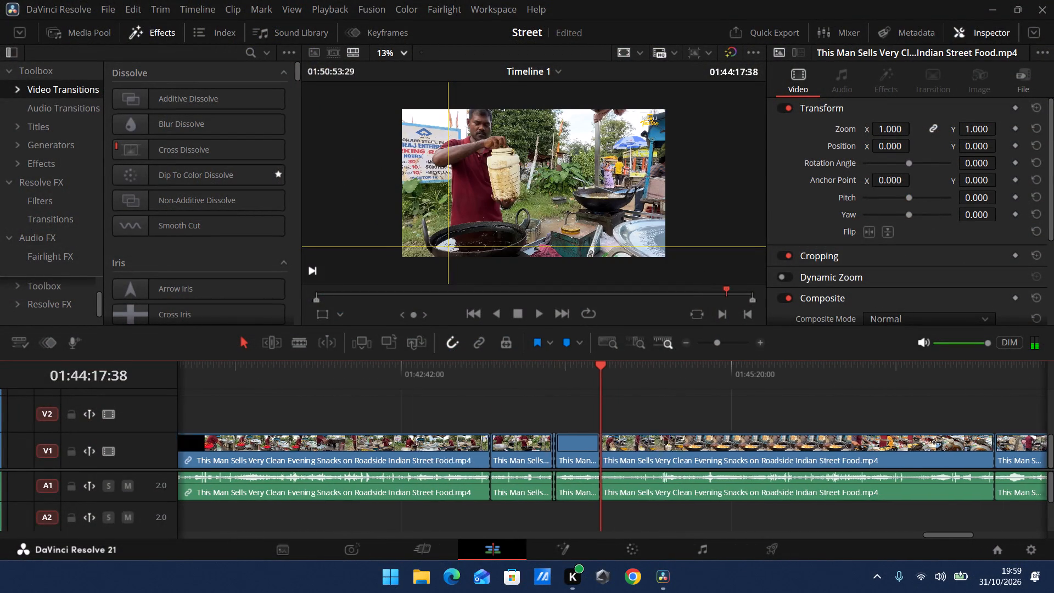
scroll(594, 368, down, 1)
drag(529, 370, 563, 372)
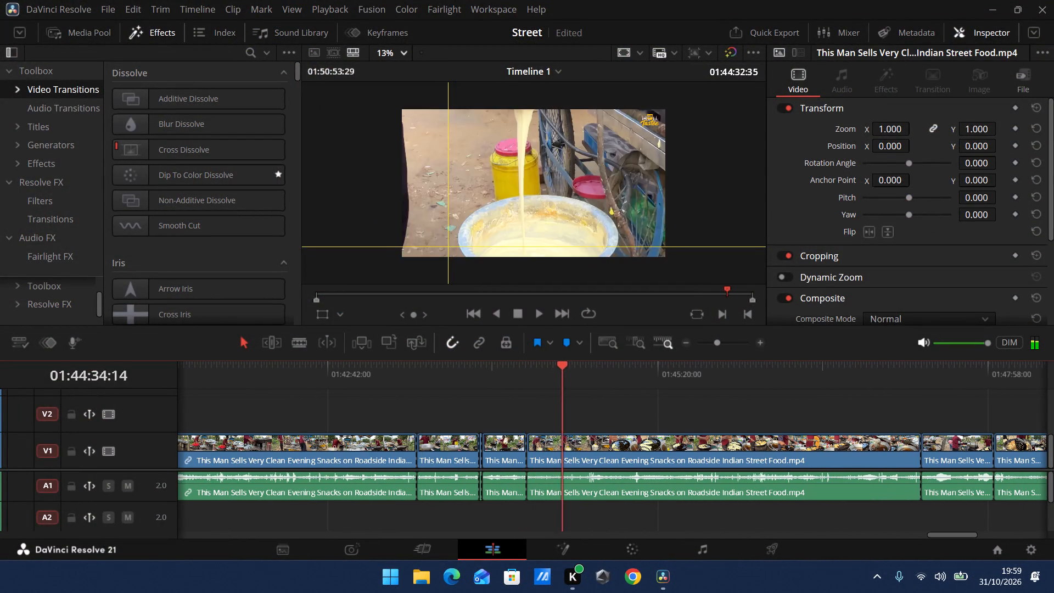
drag(563, 372, 617, 375)
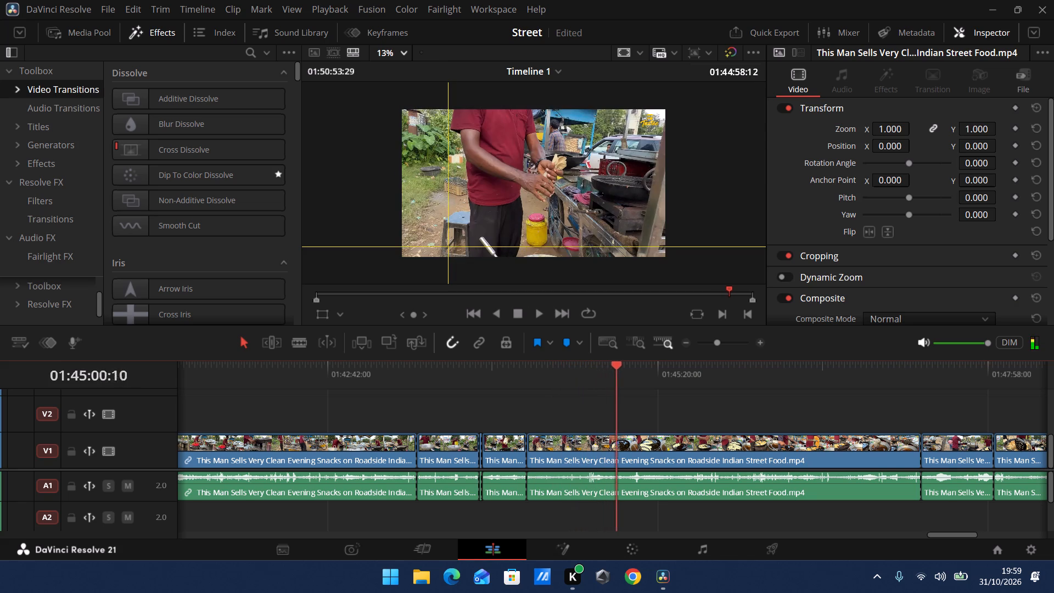
drag(617, 375, 629, 375)
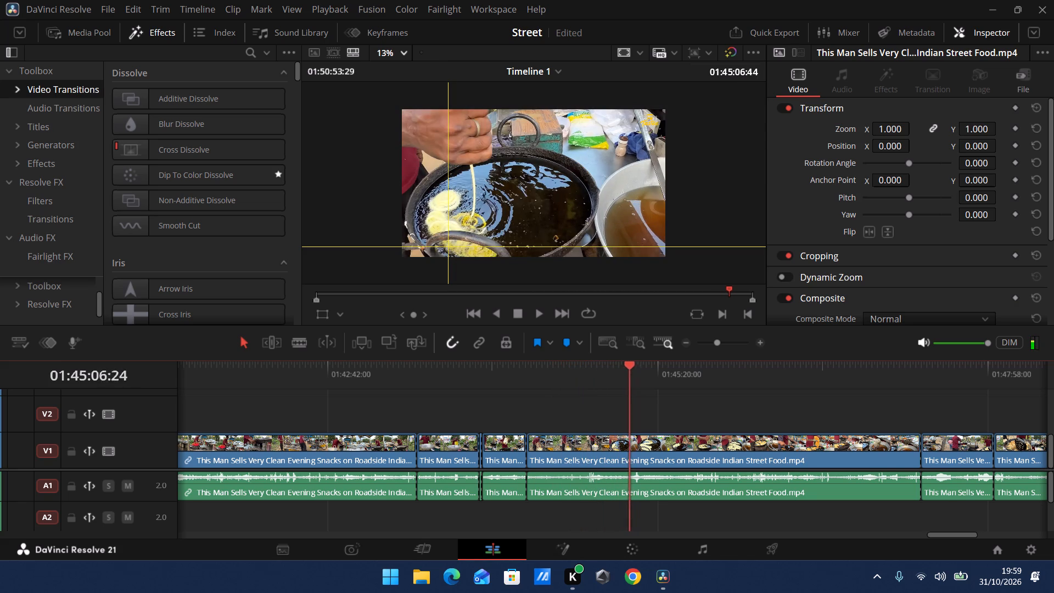
drag(629, 375, 615, 375)
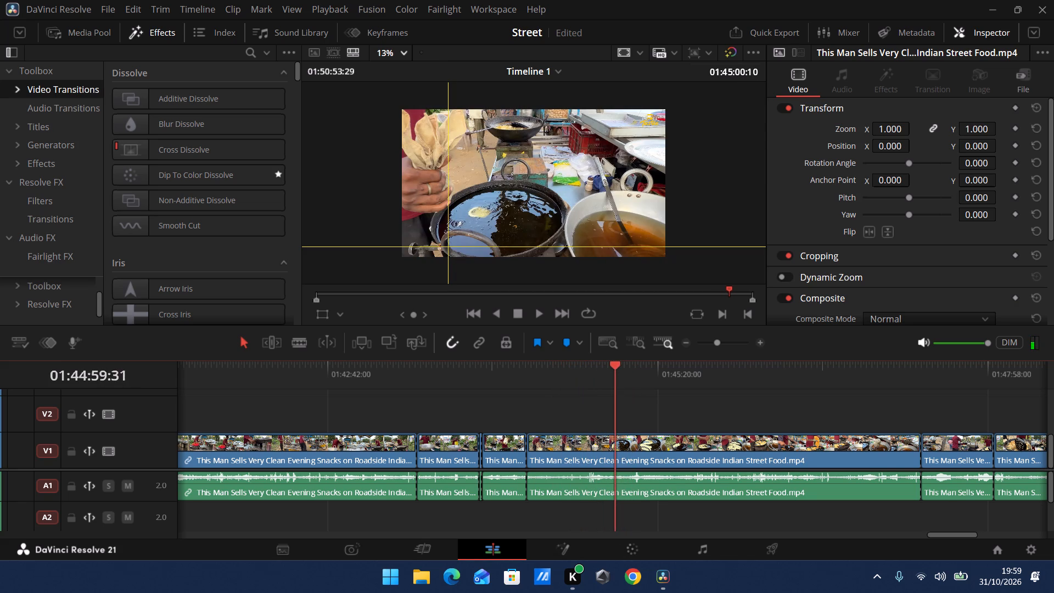
drag(615, 375, 611, 375)
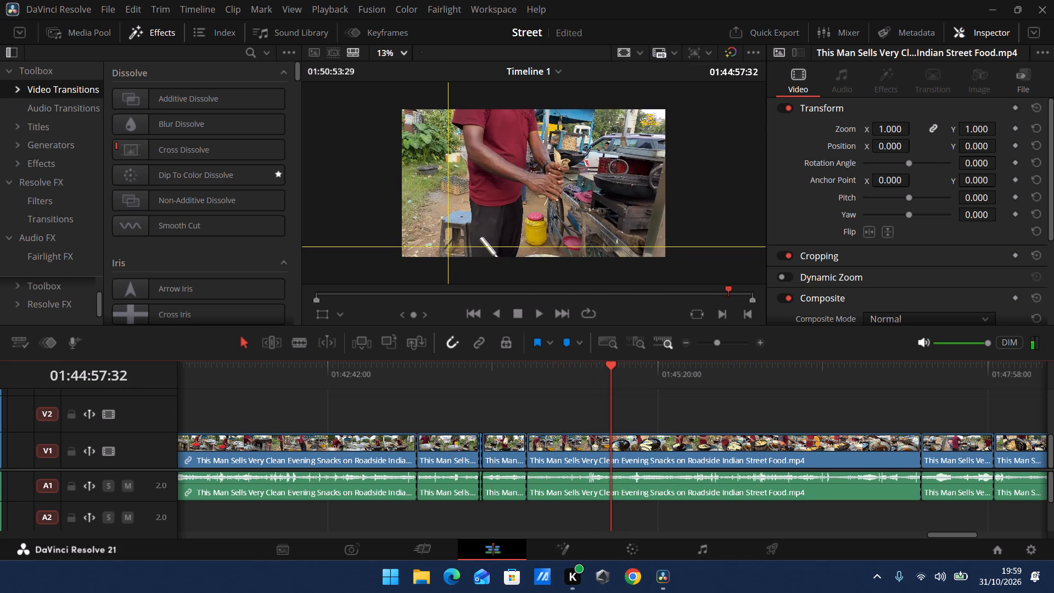
Play the snacks video full screen from about 01:44:57 to 01:45:15 to review the jalebi-piping shot.
text(p)
key(space)
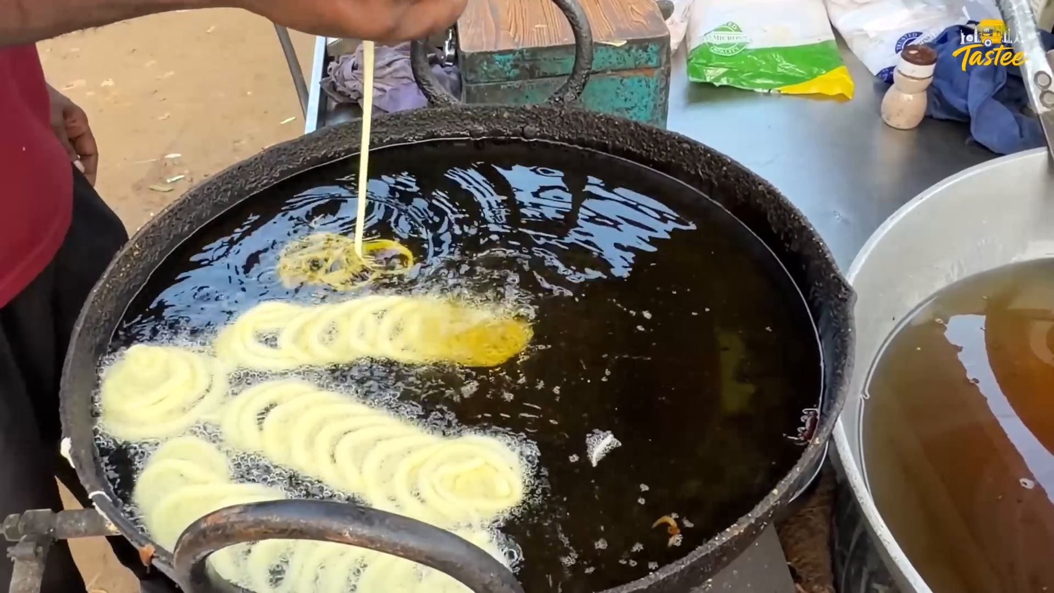
key(space)
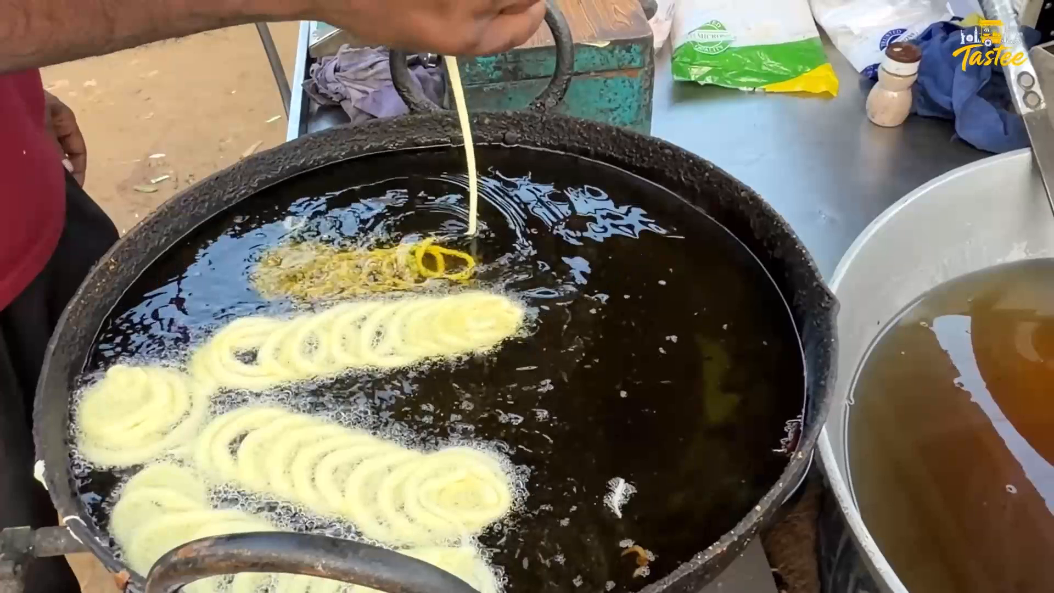
key(Escape)
Split the snacks video and its audio at 01:45:00:49, at the start of the jalebi-piping shot.
click(582, 361)
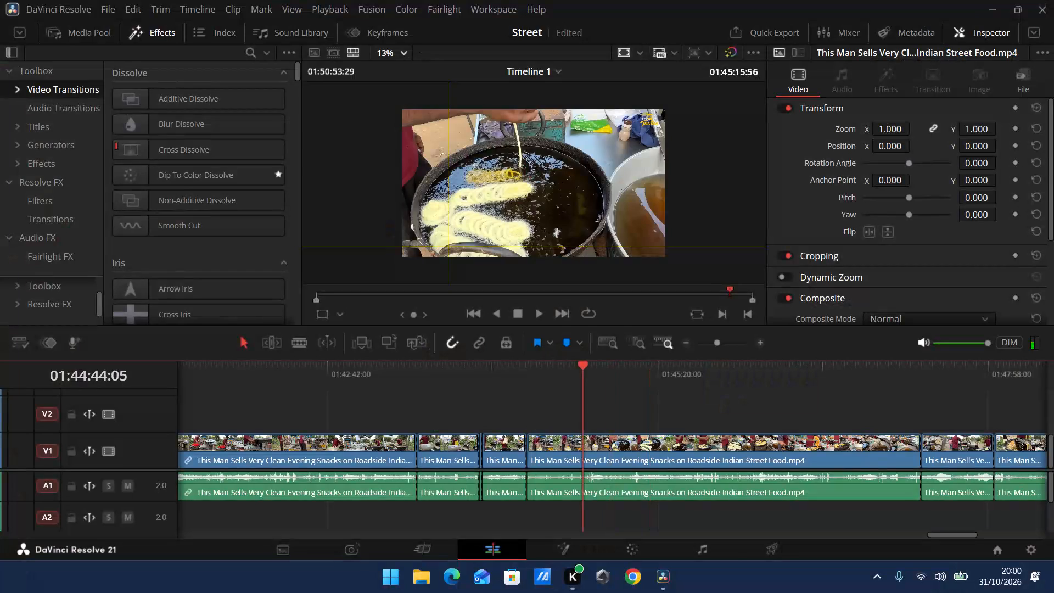
drag(582, 367, 606, 368)
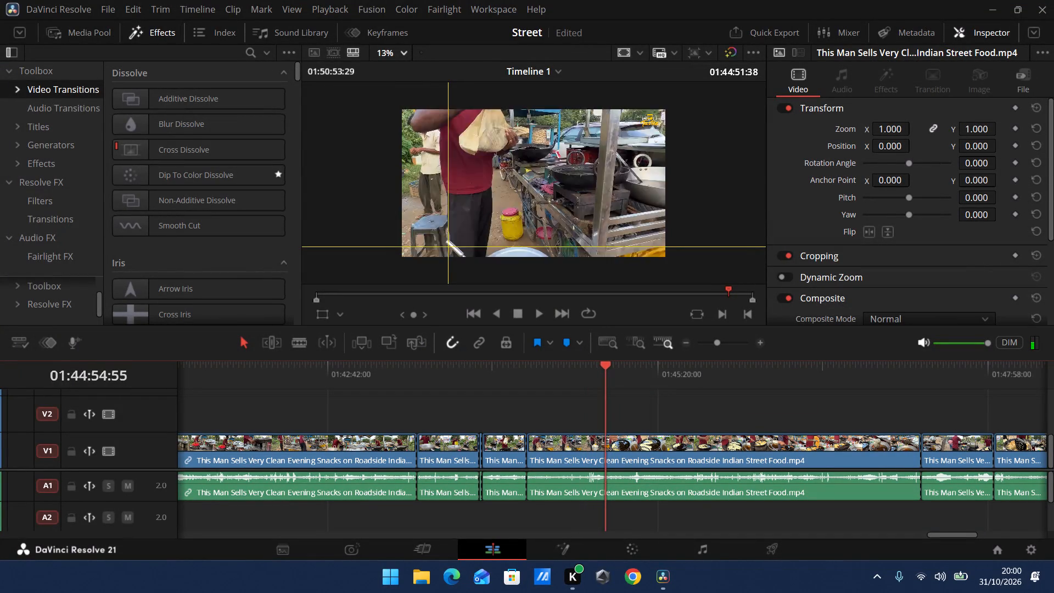
drag(606, 368, 623, 369)
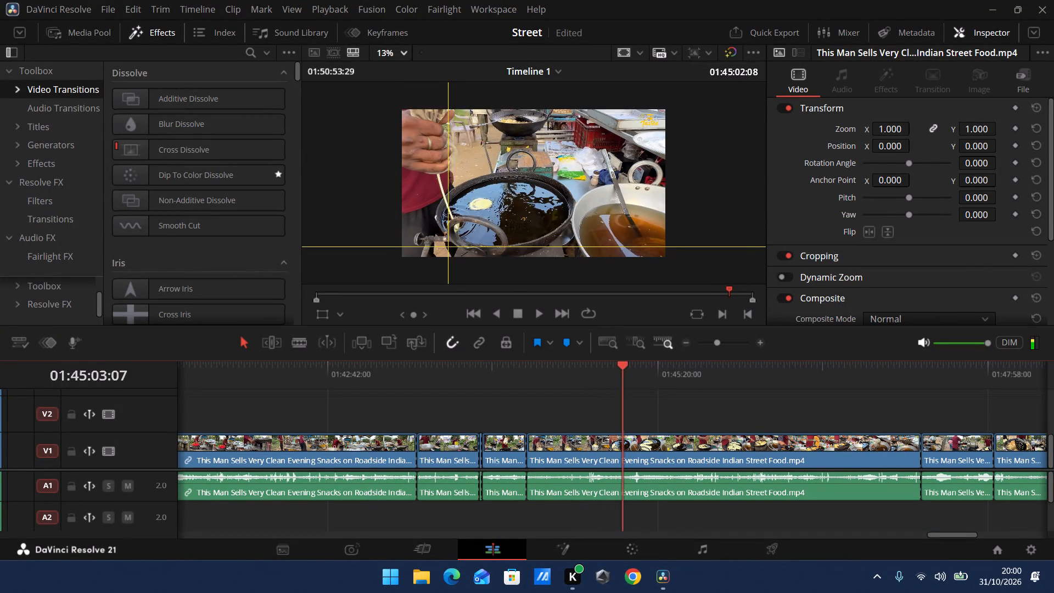
drag(623, 369, 619, 369)
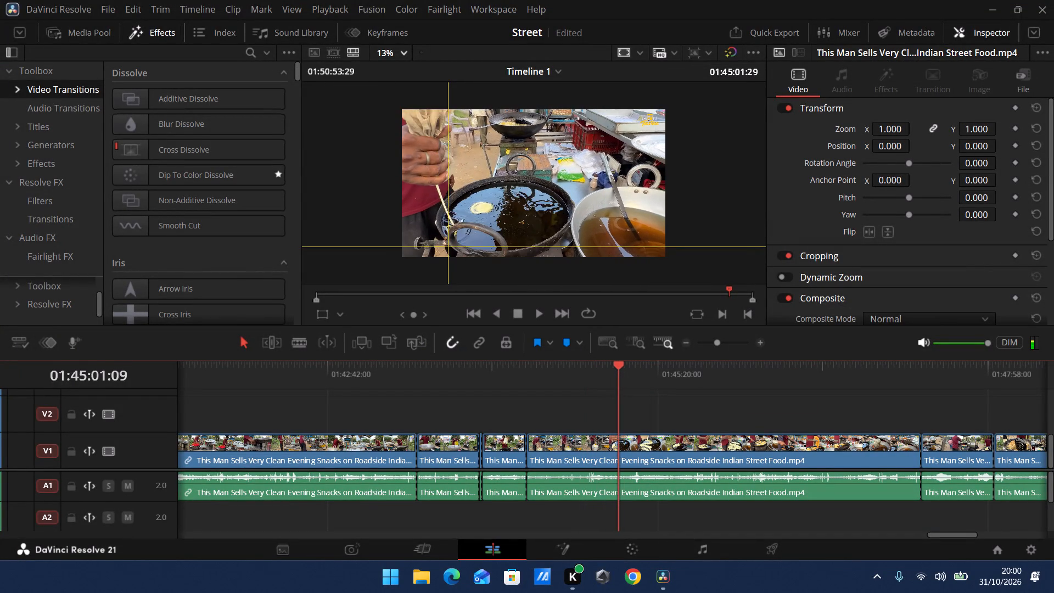
drag(619, 369, 613, 369)
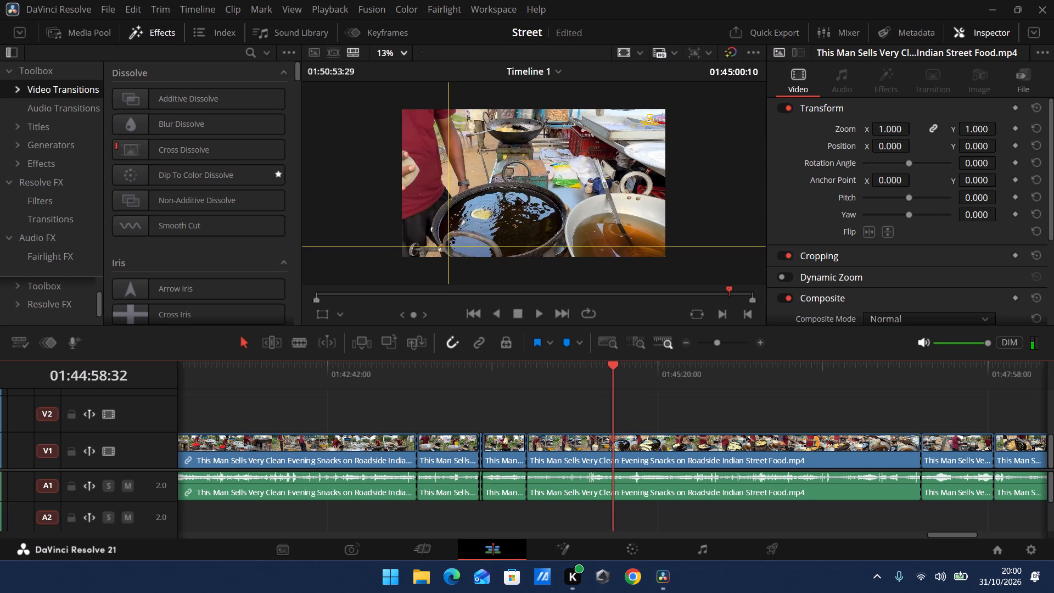
drag(613, 369, 618, 368)
click(300, 351)
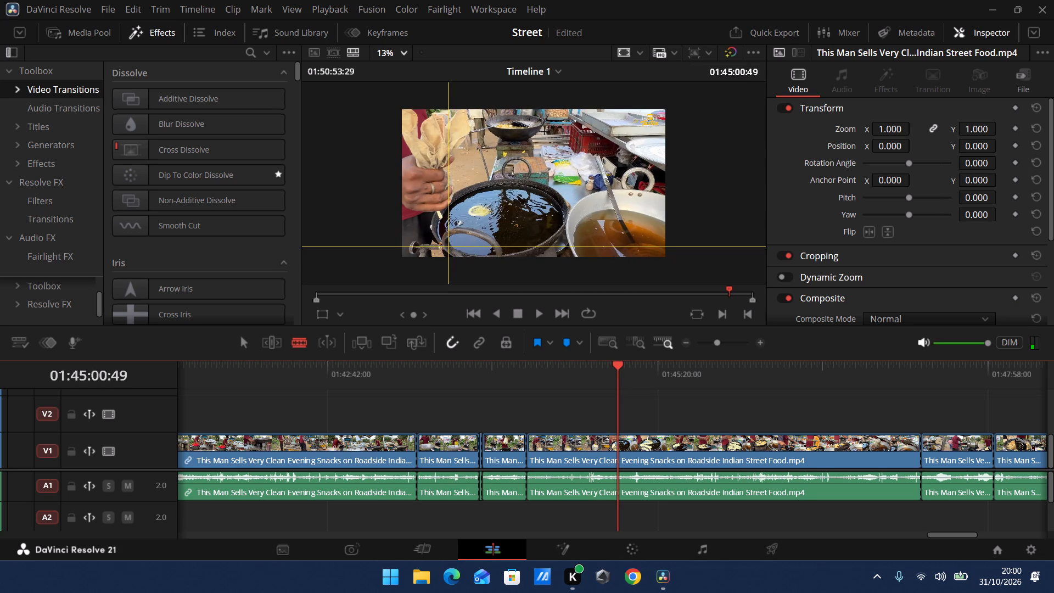
click(616, 456)
click(616, 483)
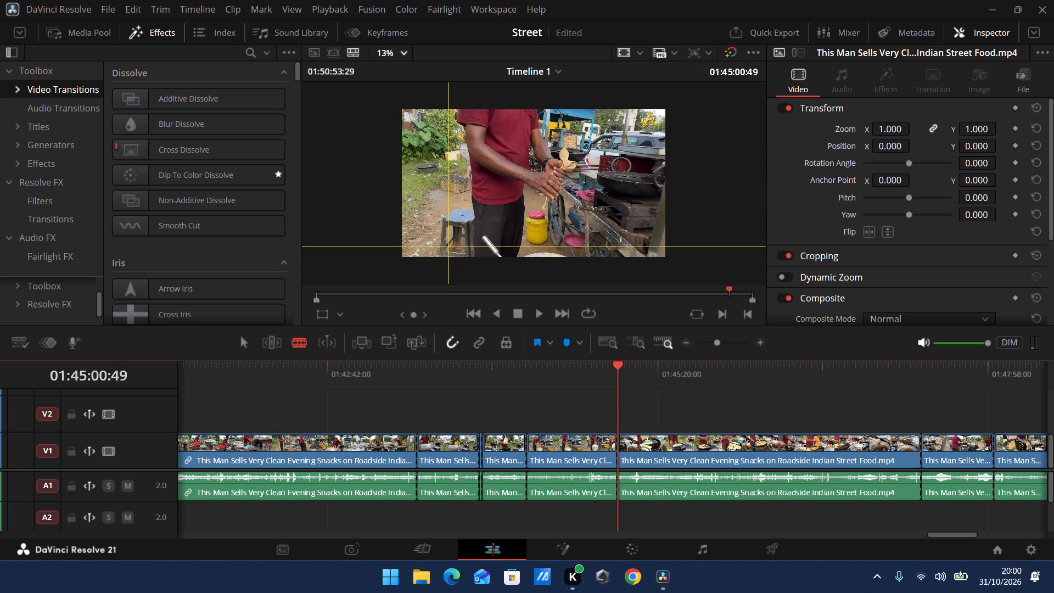
Split the snacks video and its audio at 01:45:13:10, where the vendor's hand leaves the pan.
drag(617, 363, 653, 374)
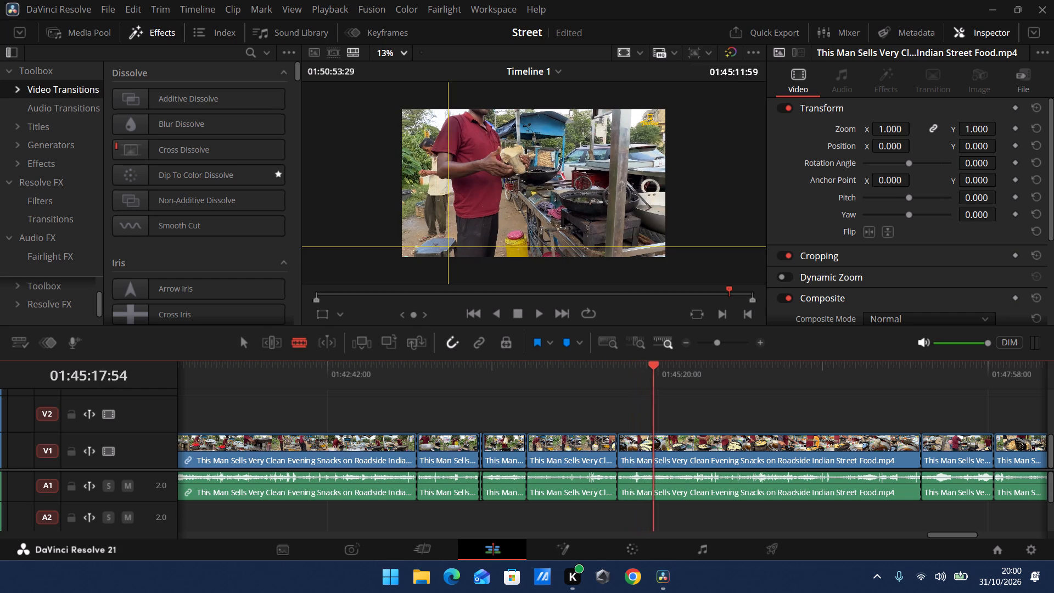
drag(653, 374, 675, 379)
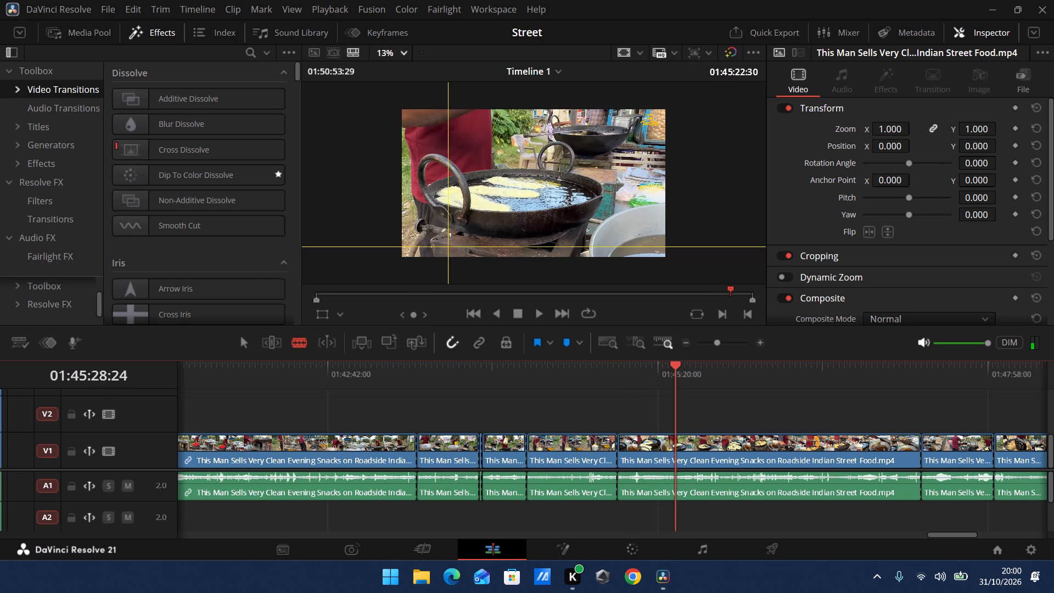
drag(675, 379, 630, 375)
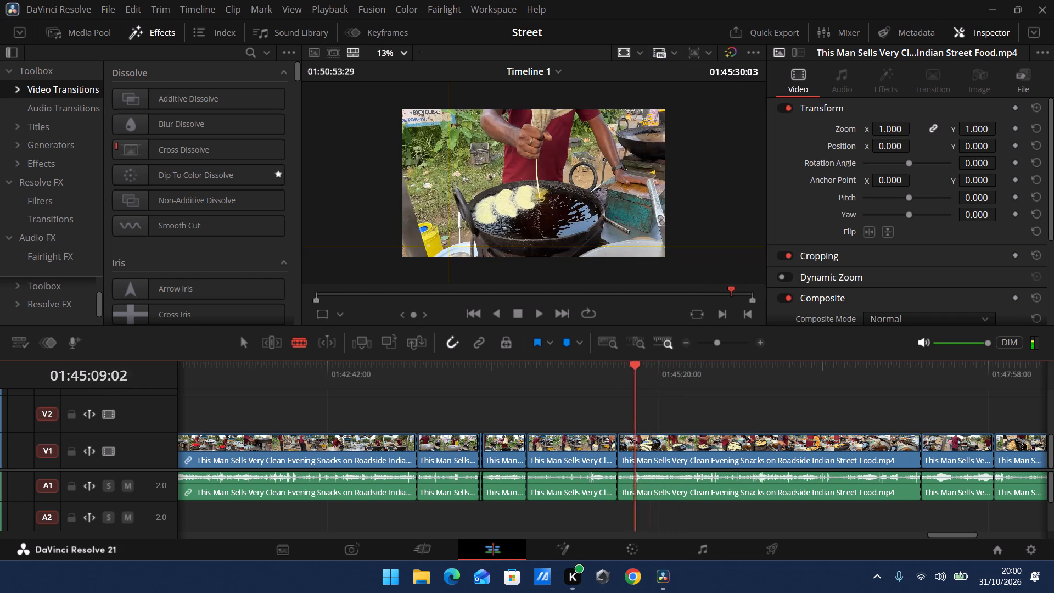
drag(630, 375, 621, 375)
double_click(530, 317)
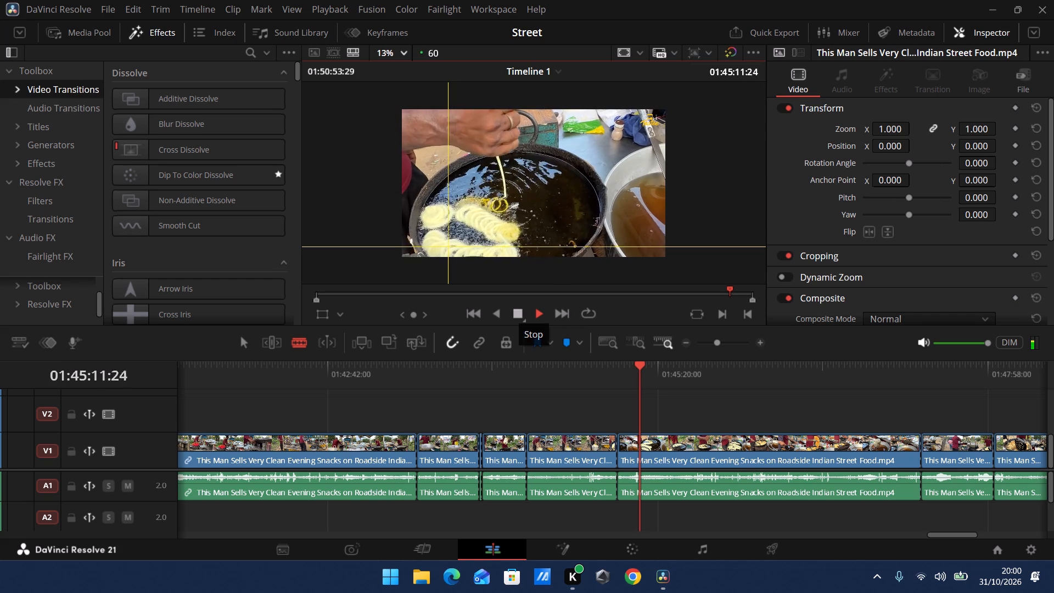
click(517, 312)
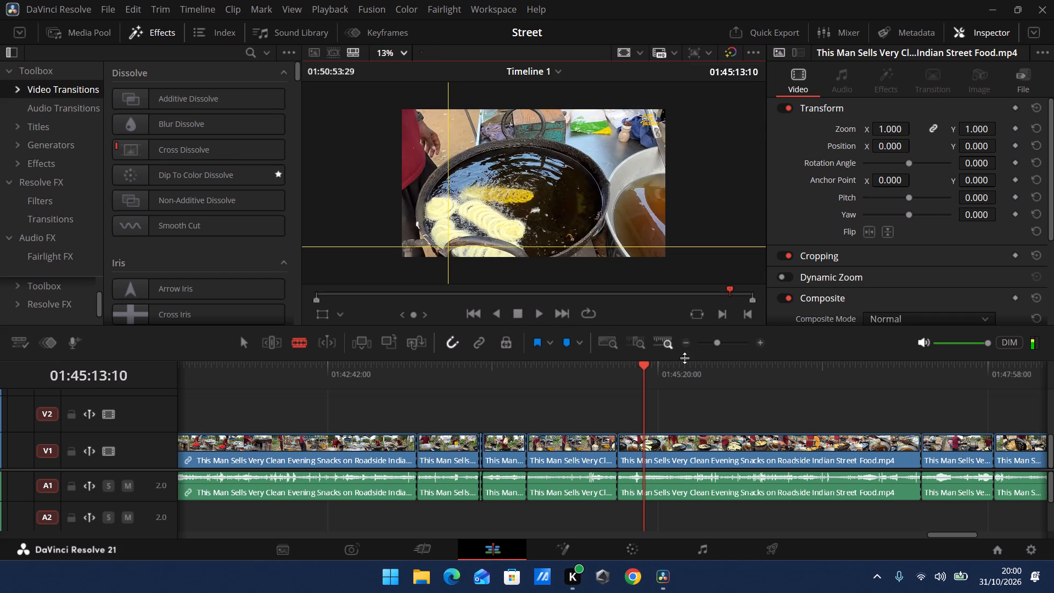
drag(714, 346, 722, 347)
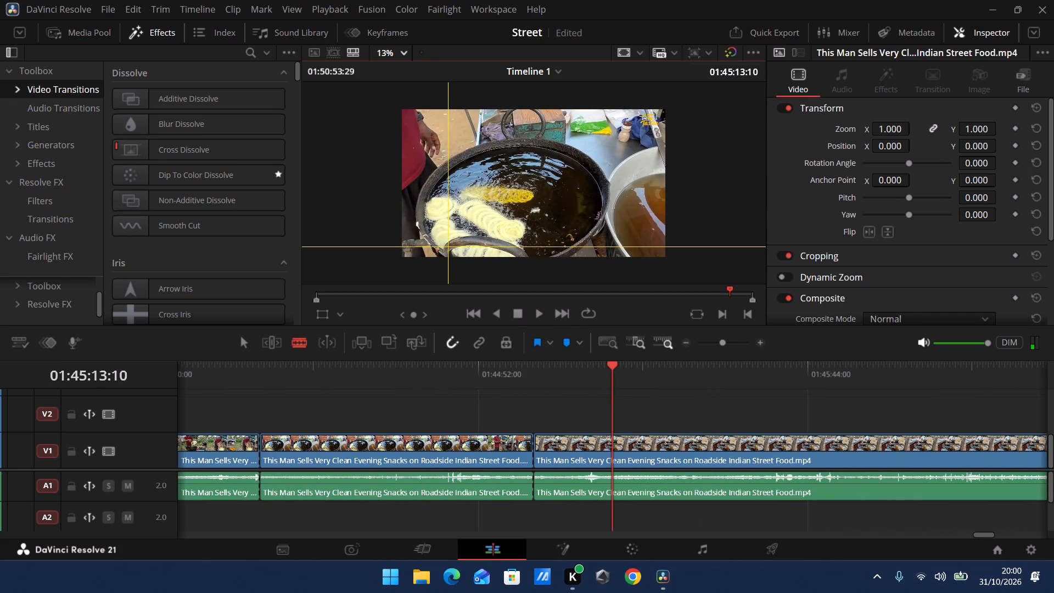
click(610, 455)
click(610, 484)
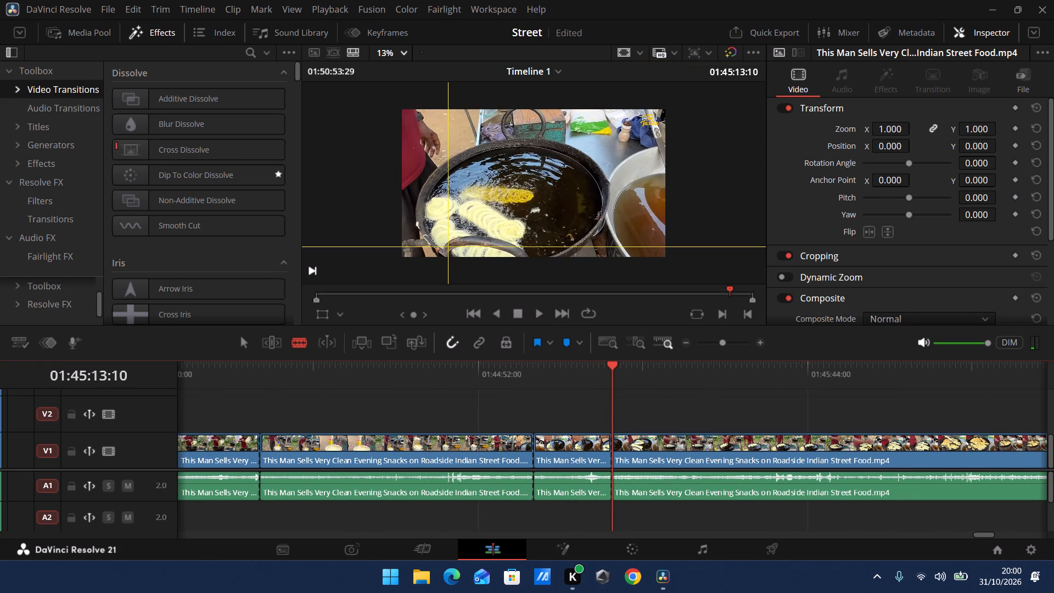
Copy the split jalebi-piping video and audio segment and paste it at the end of the edited sequence, at about 01:22:32.
click(239, 344)
drag(553, 409, 571, 496)
key(ctrl+c)
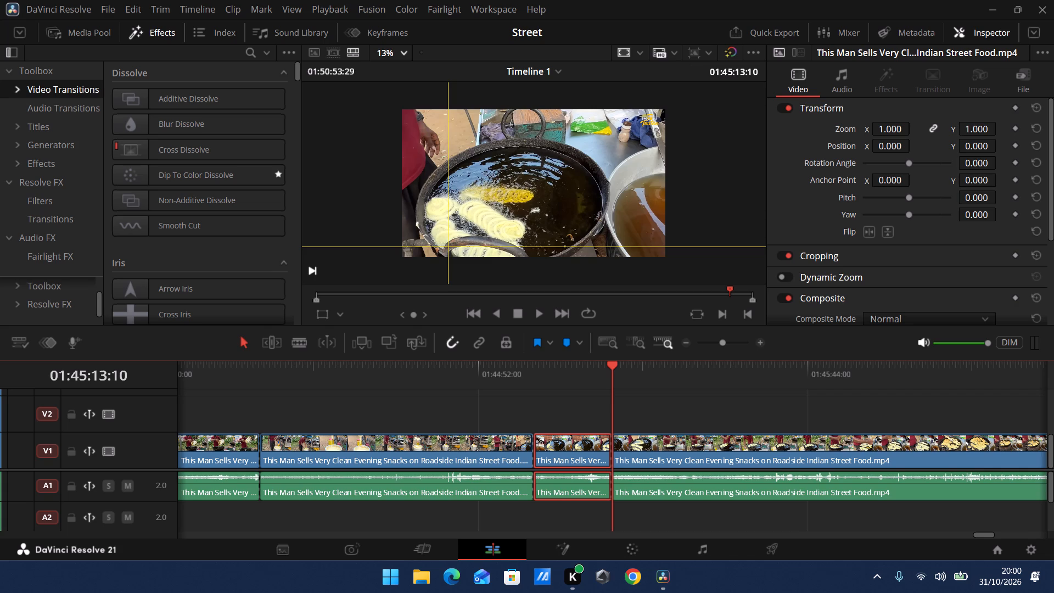
drag(727, 335, 722, 340)
scroll(482, 401, up, 3)
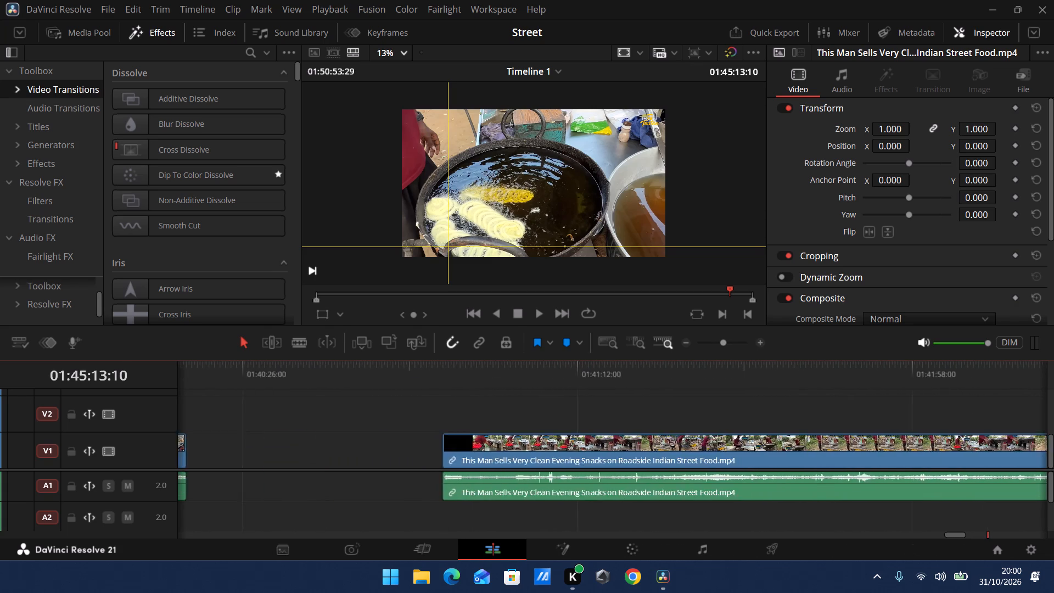
scroll(472, 400, up, 2)
scroll(534, 395, up, 3)
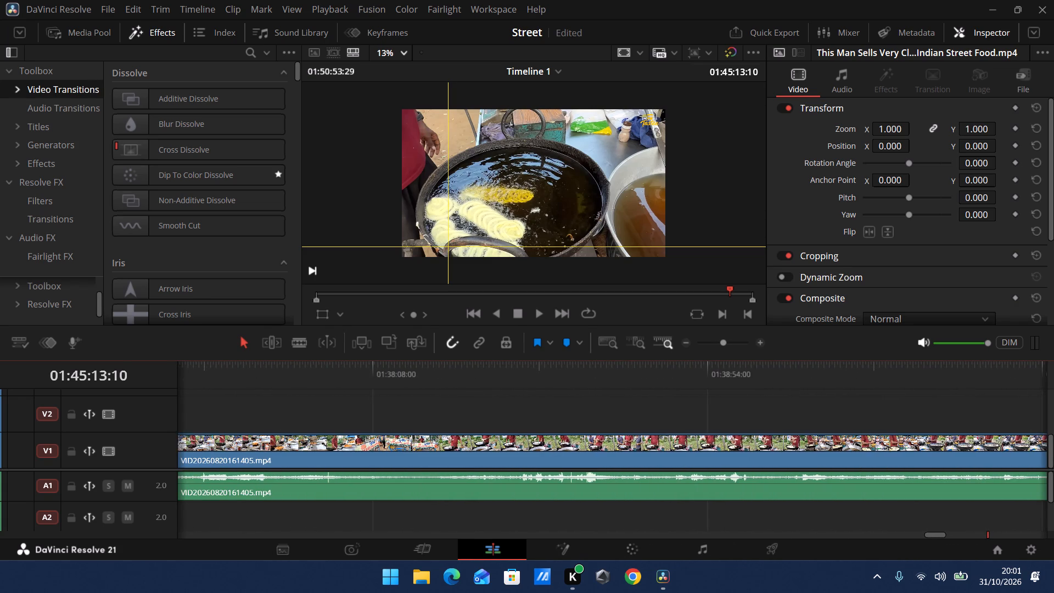
scroll(599, 385, up, 5)
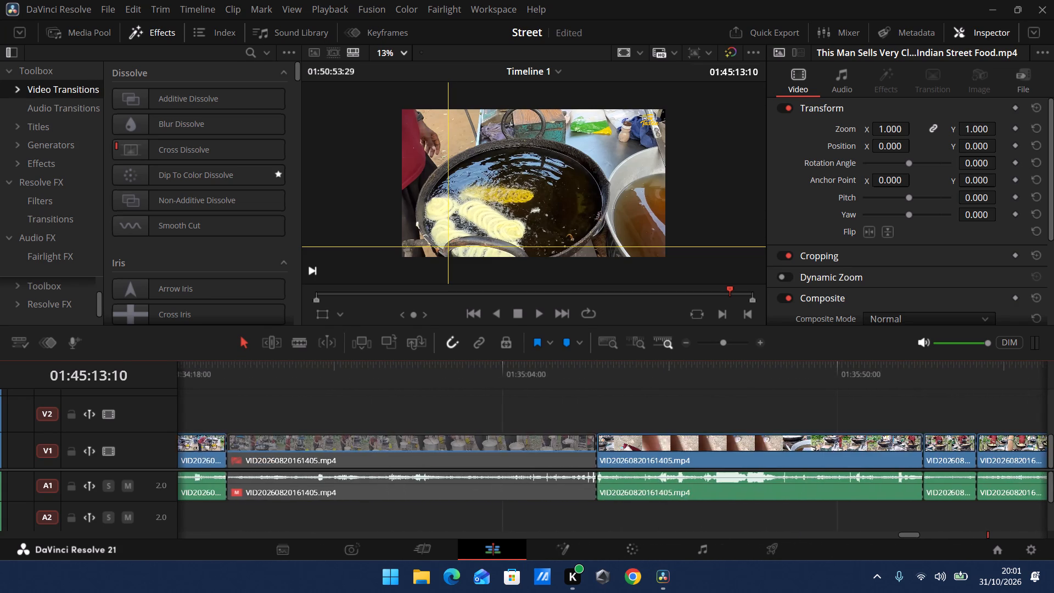
scroll(596, 384, up, 8)
scroll(595, 383, down, 2)
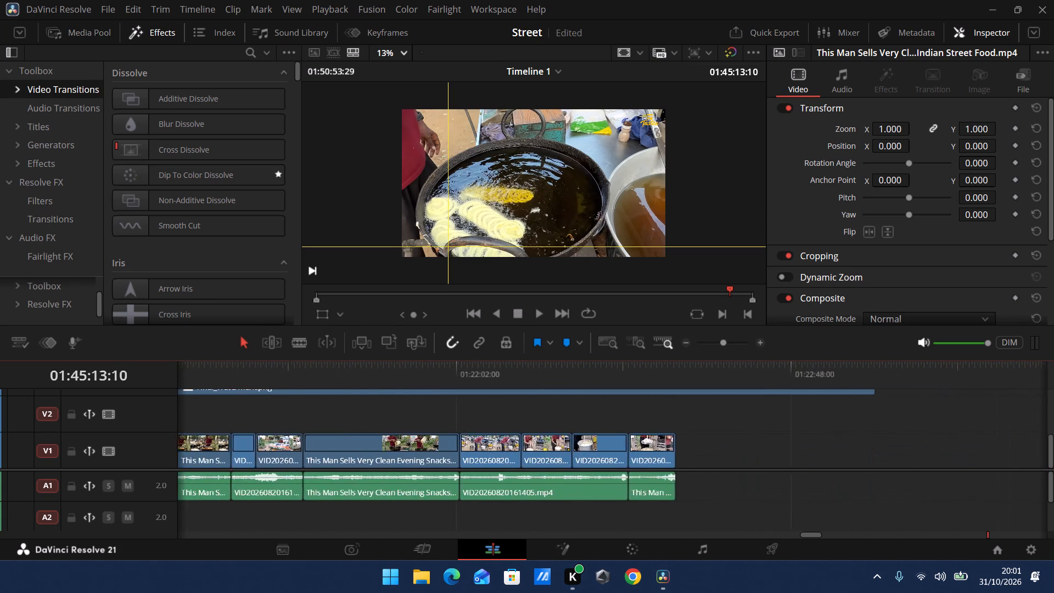
scroll(595, 383, down, 2)
scroll(590, 383, up, 3)
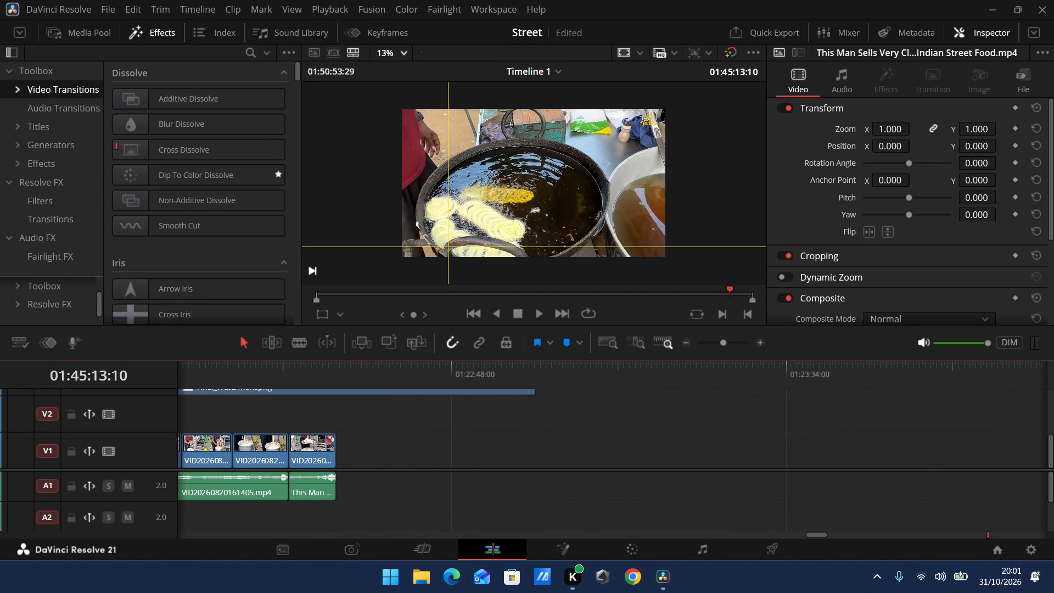
click(329, 383)
click(338, 378)
key(ctrl+v)
Reframe the pasted jalebi-piping clip with a Zoom of 1.120 and a Position X of 190.
click(346, 374)
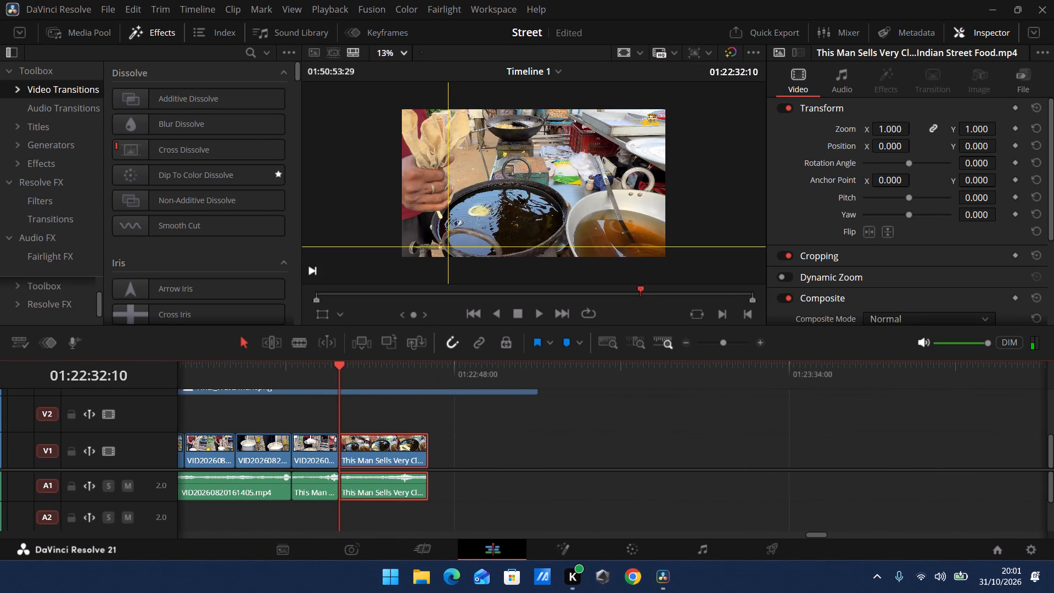
click(534, 314)
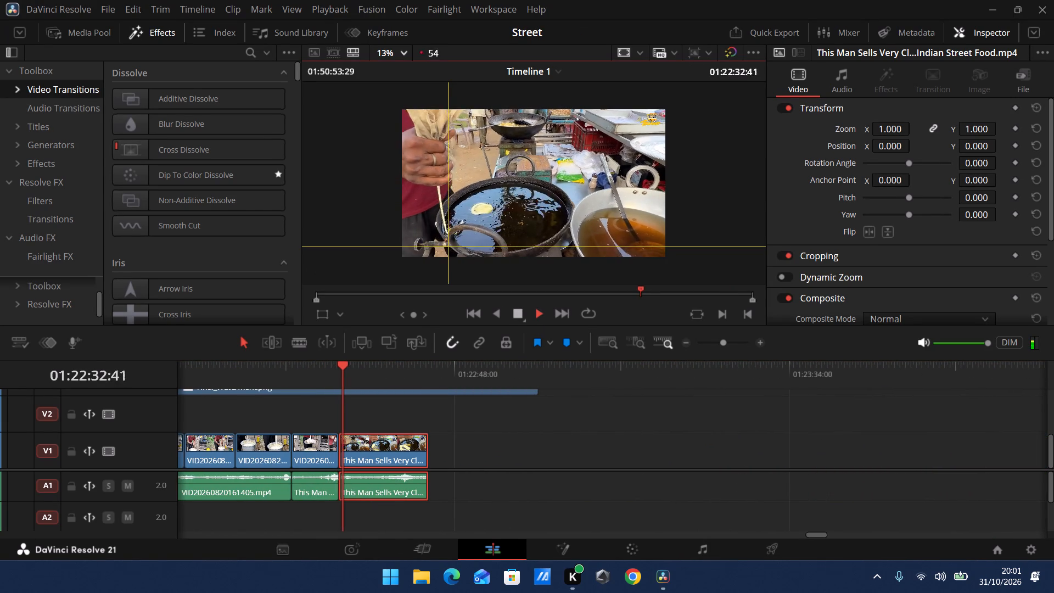
click(516, 314)
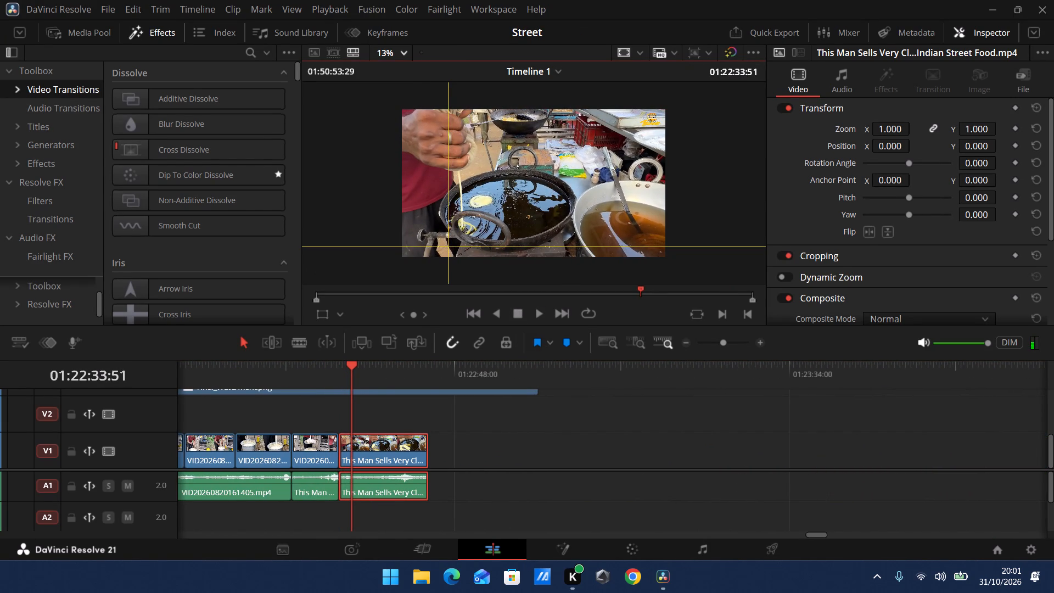
click(322, 312)
scroll(668, 103, up, 1)
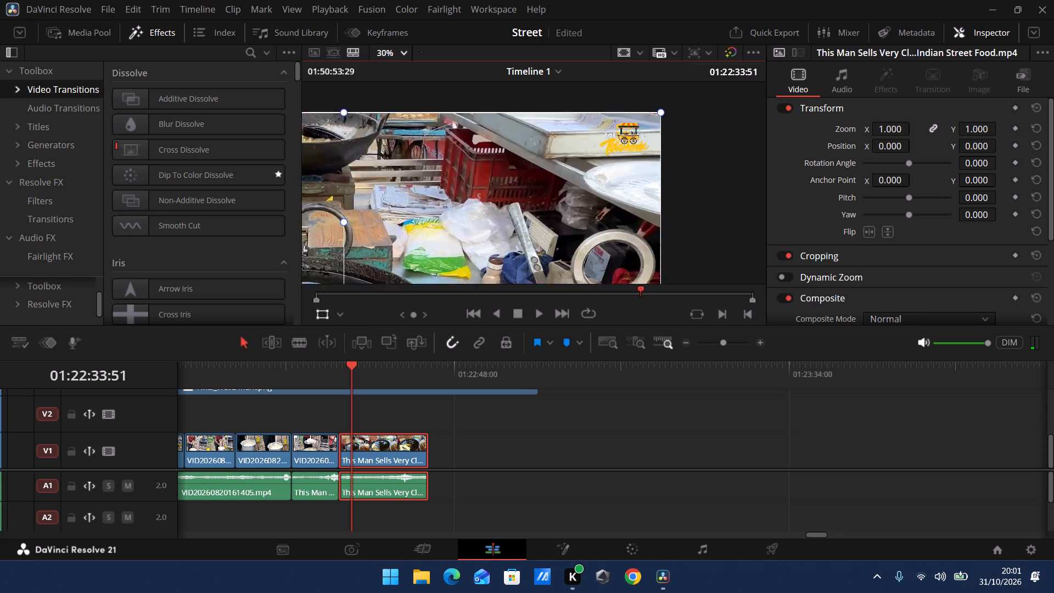
scroll(669, 107, up, 1)
drag(892, 132, 901, 132)
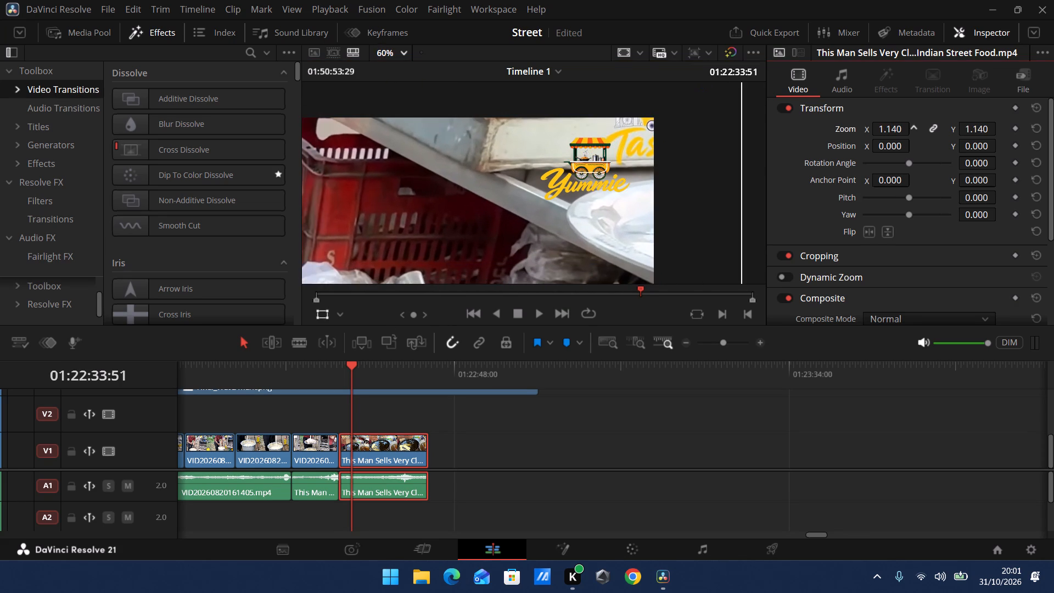
drag(901, 132, 900, 132)
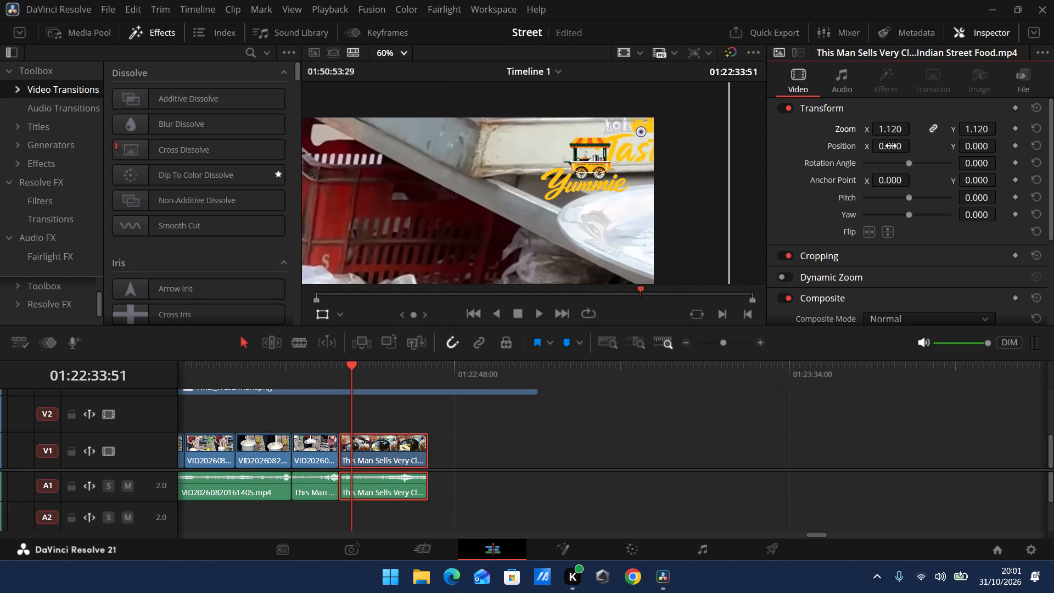
drag(892, 146, 1022, 157)
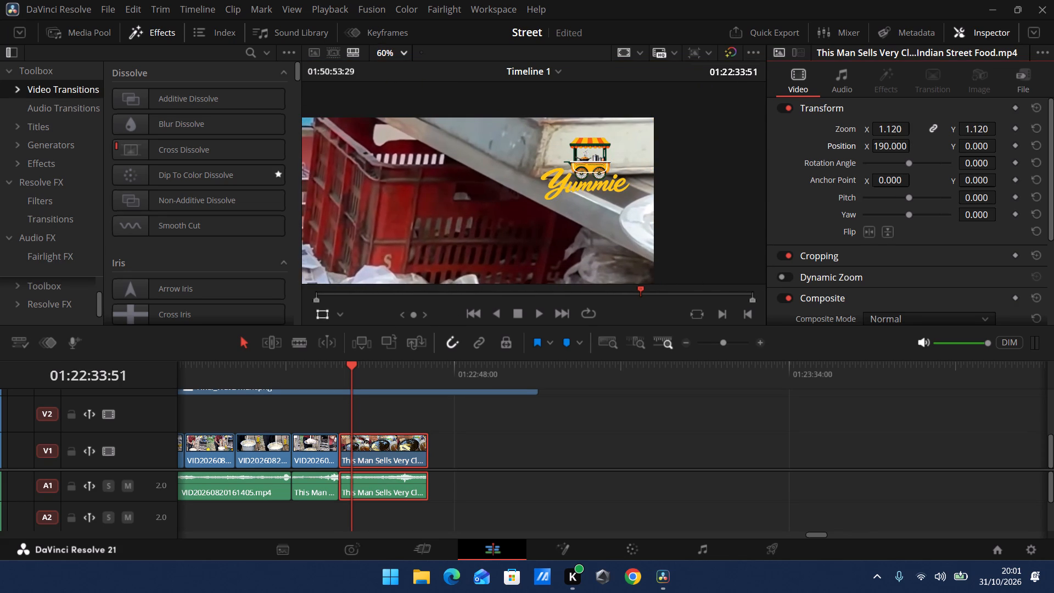
click(399, 53)
click(410, 101)
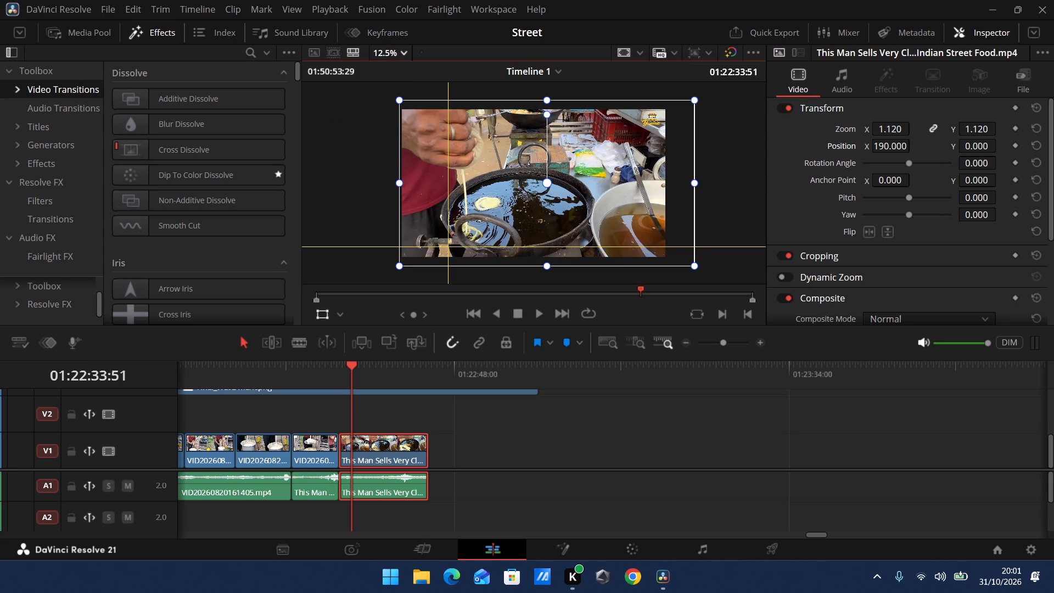
Play the reframed jalebi-piping clip from its start at about 01:22:32 to its end at about 01:22:44.
click(339, 382)
click(537, 312)
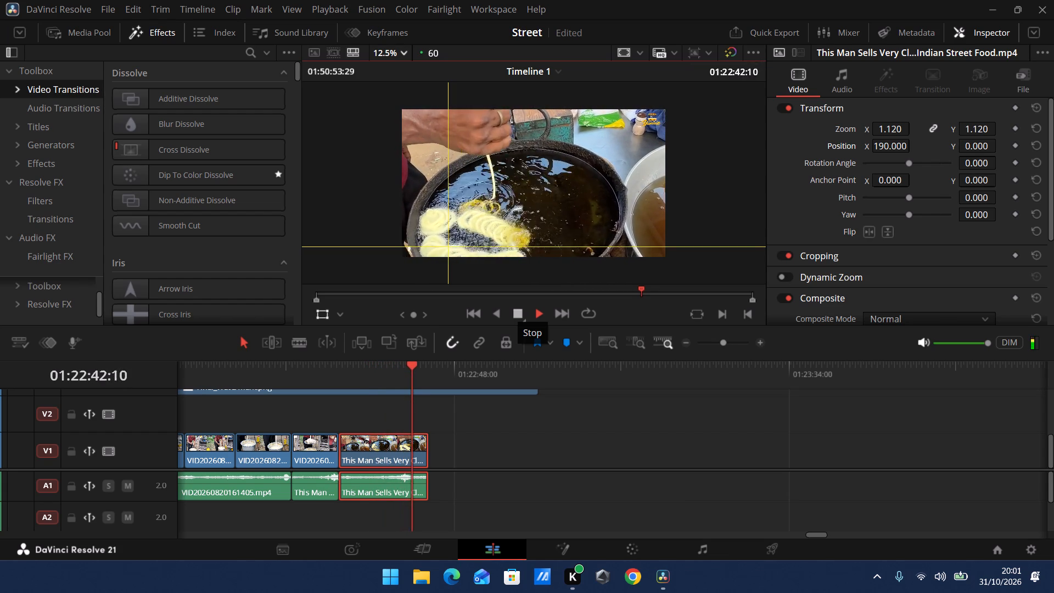
click(517, 313)
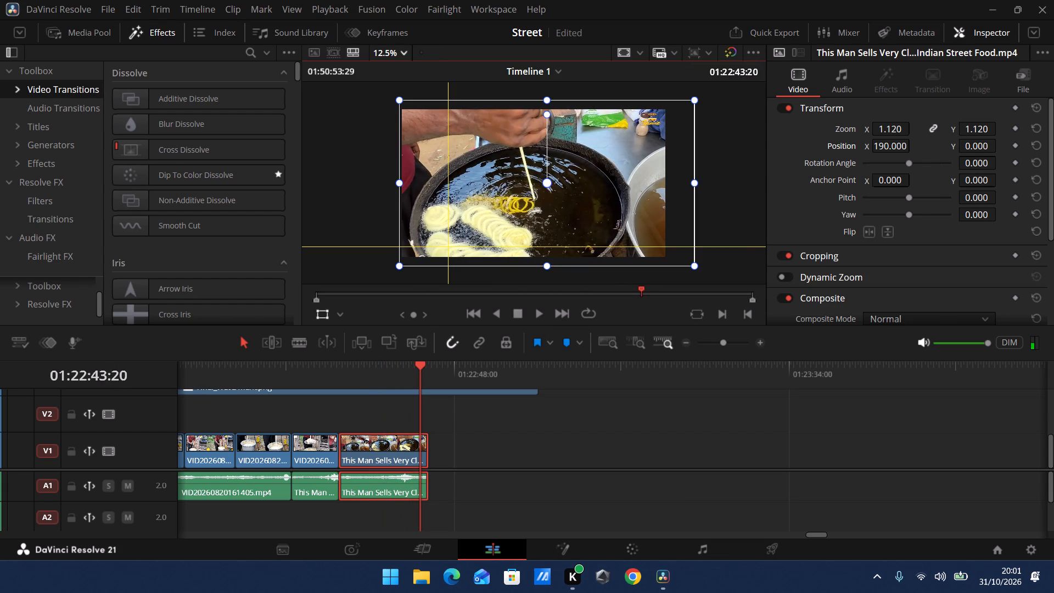
click(536, 314)
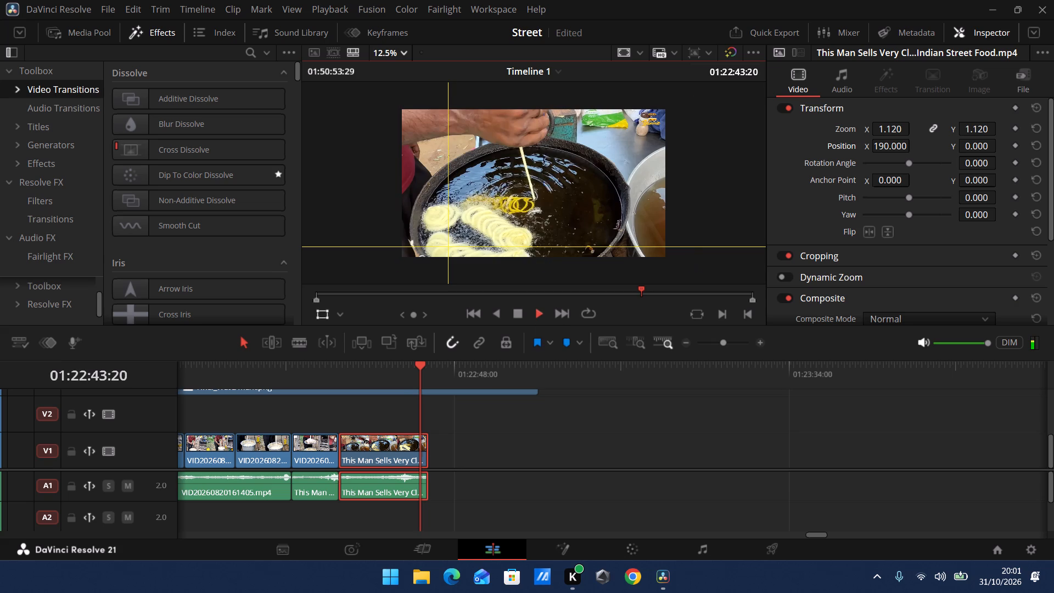
click(518, 314)
drag(725, 342, 716, 342)
scroll(855, 418, down, 1)
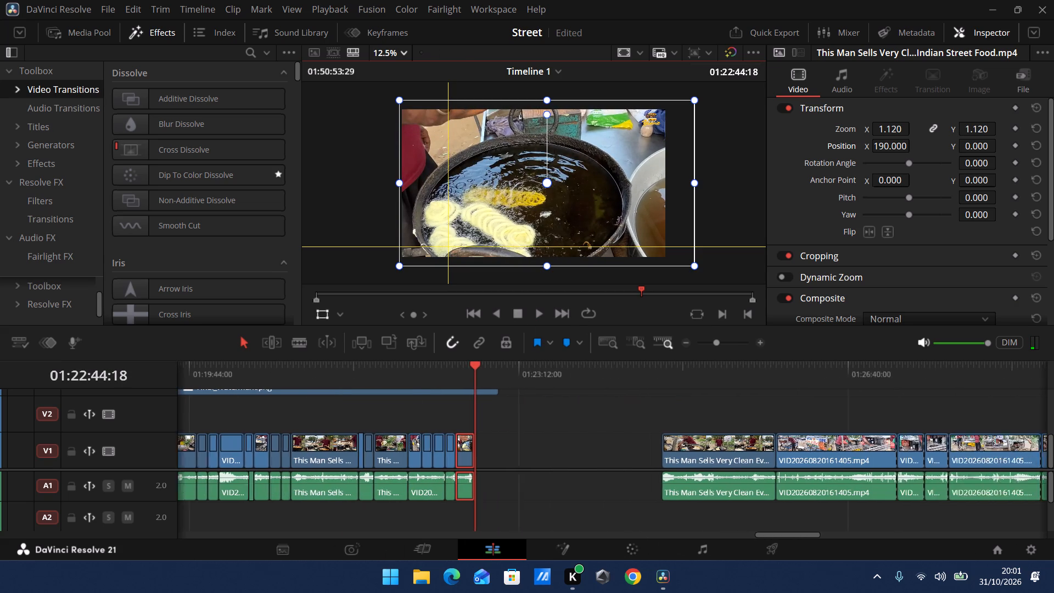
scroll(855, 418, down, 1)
click(717, 341)
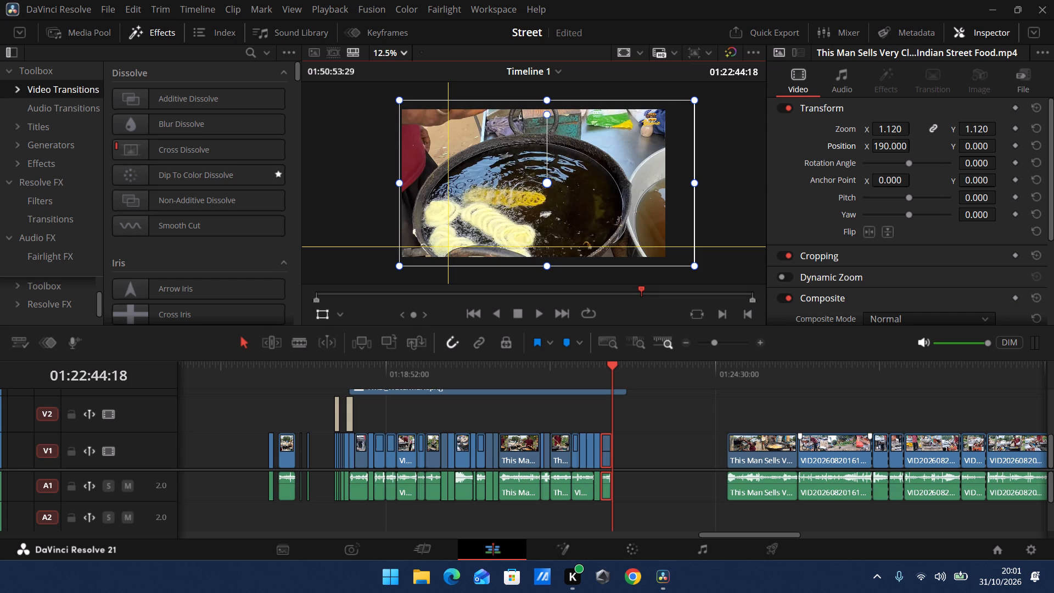
click(836, 381)
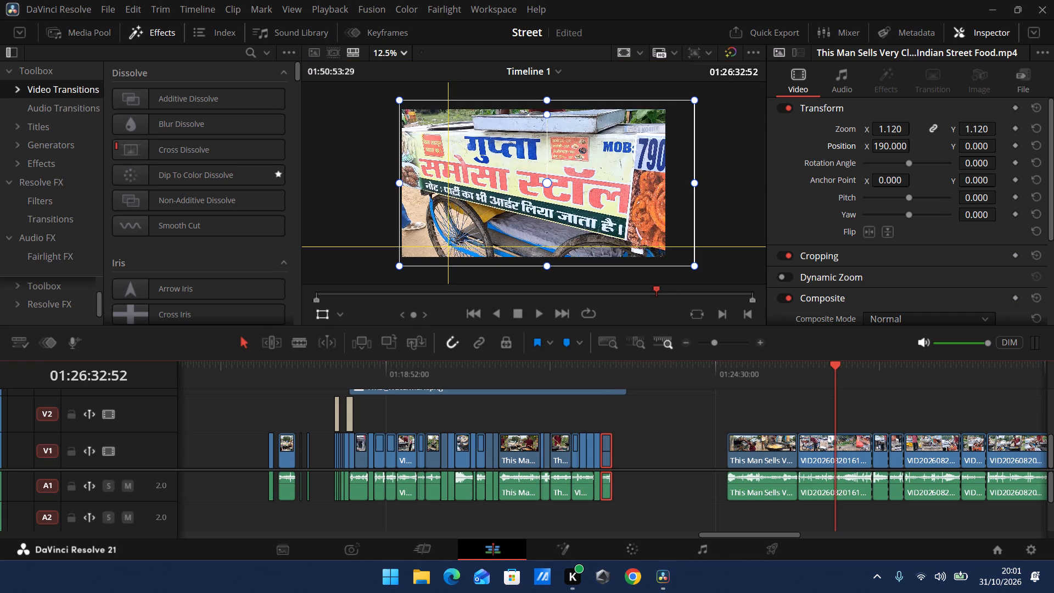
scroll(832, 415, down, 2)
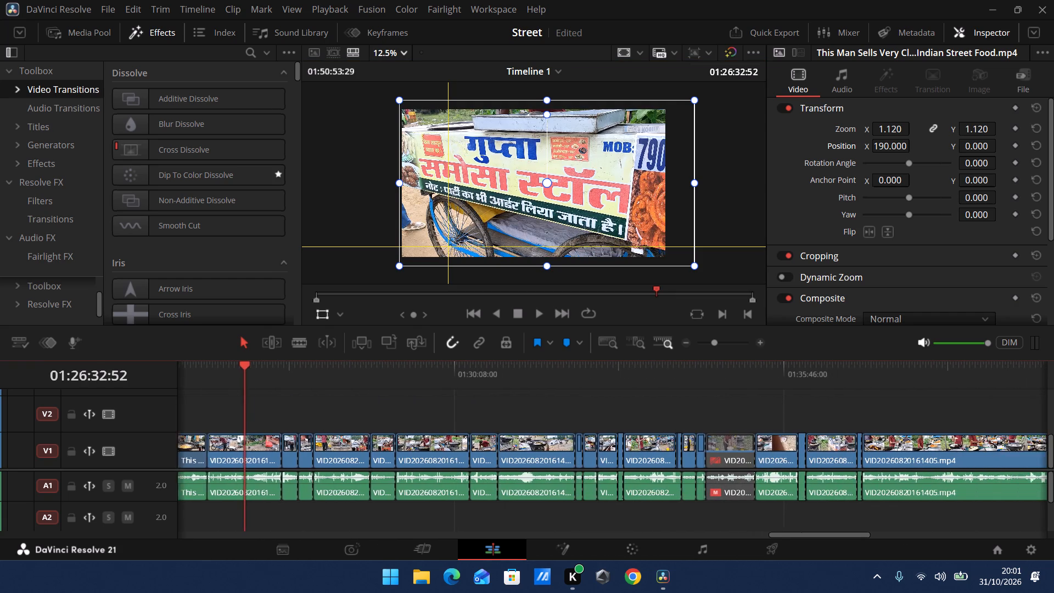
scroll(832, 415, down, 1)
click(696, 384)
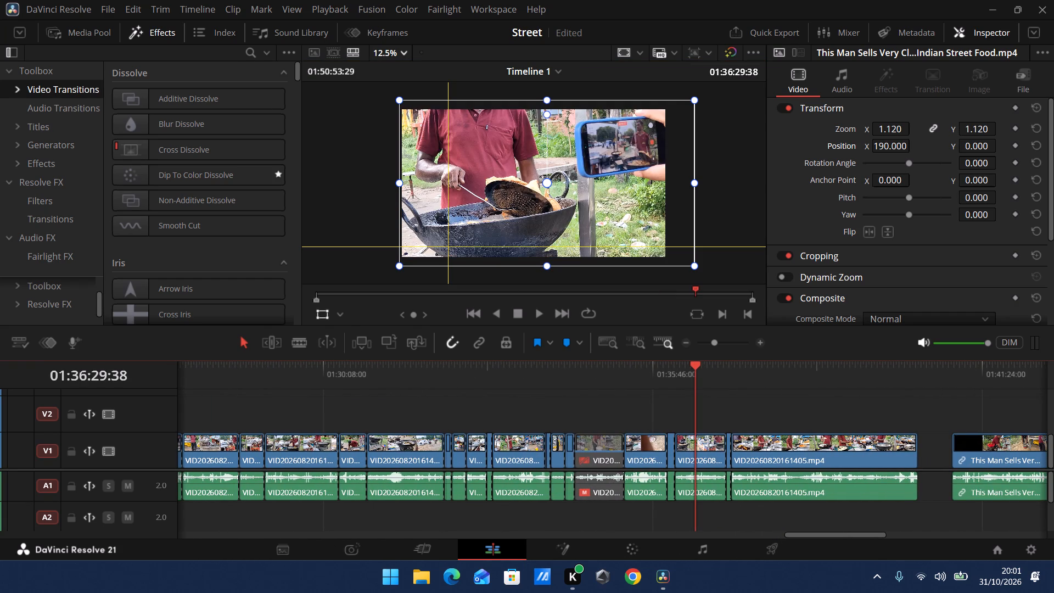
drag(689, 370, 736, 382)
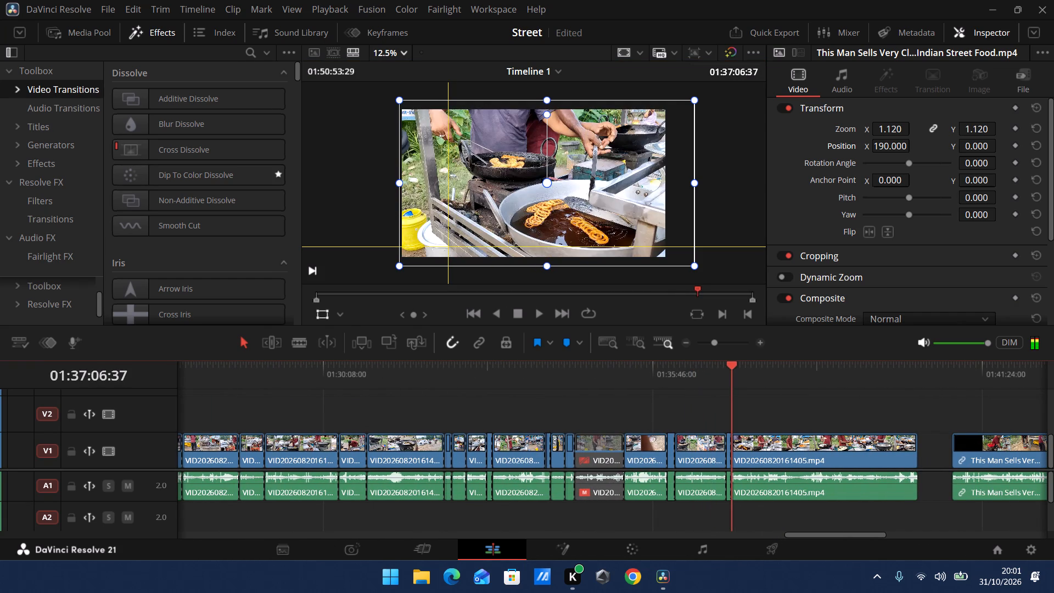
drag(736, 382, 745, 383)
Examine the raw footage between about 01:33:13 and 01:34:18, from the oil pouring to the batter pot, for a usable shot.
scroll(657, 394, up, 1)
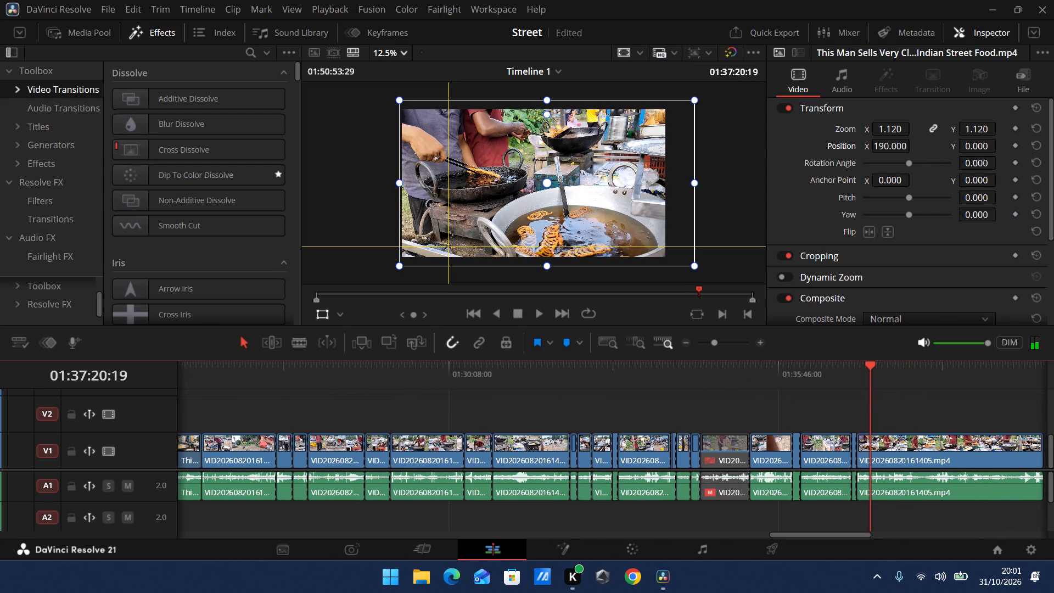
scroll(642, 393, up, 1)
click(629, 373)
scroll(734, 363, down, 1)
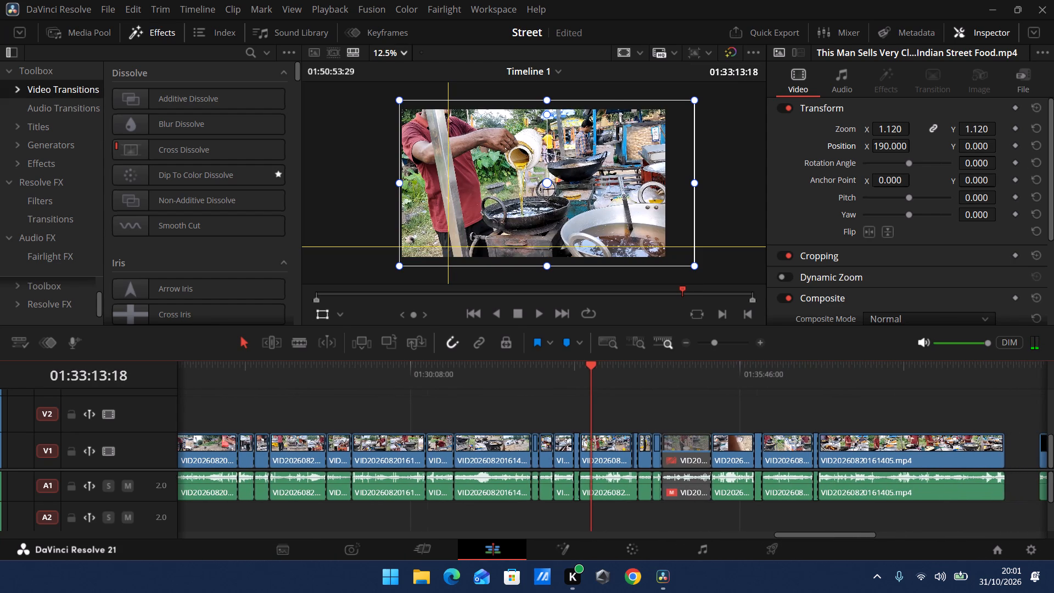
scroll(718, 358, down, 1)
click(719, 340)
drag(616, 365, 641, 367)
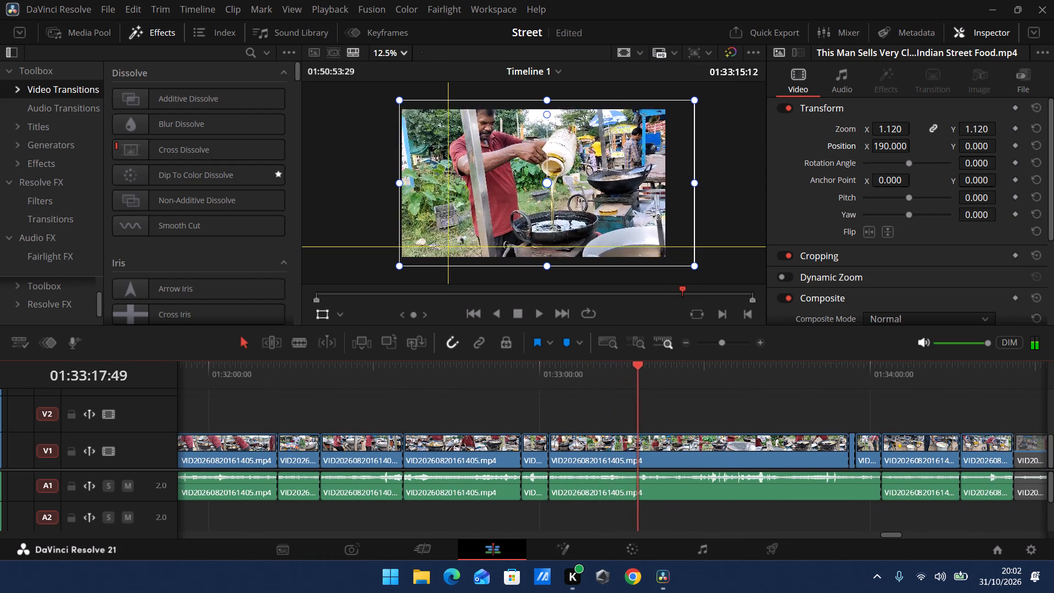
drag(641, 367, 763, 373)
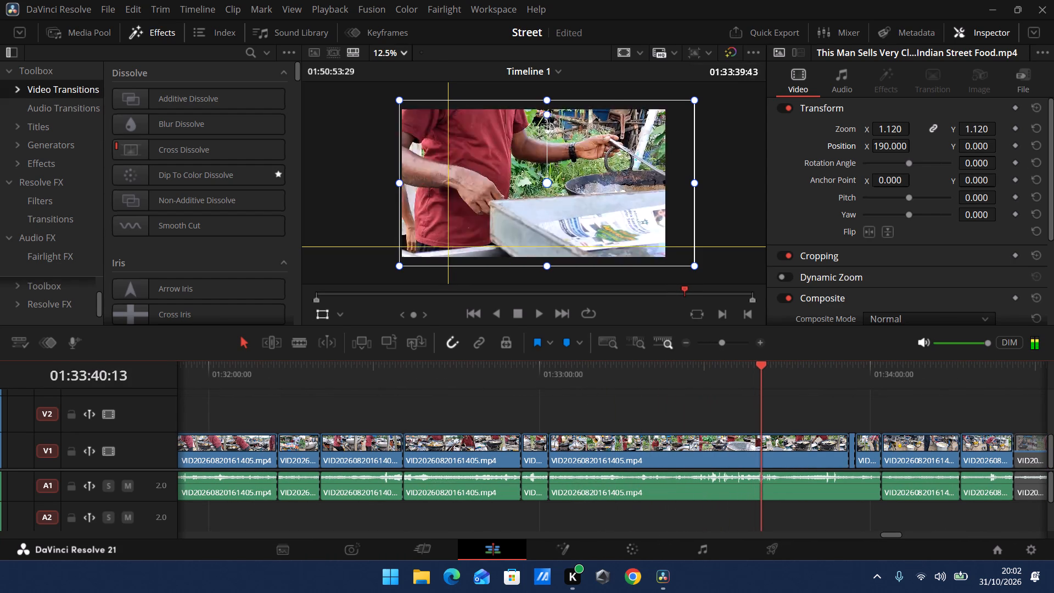
drag(763, 373, 765, 373)
scroll(770, 397, down, 2)
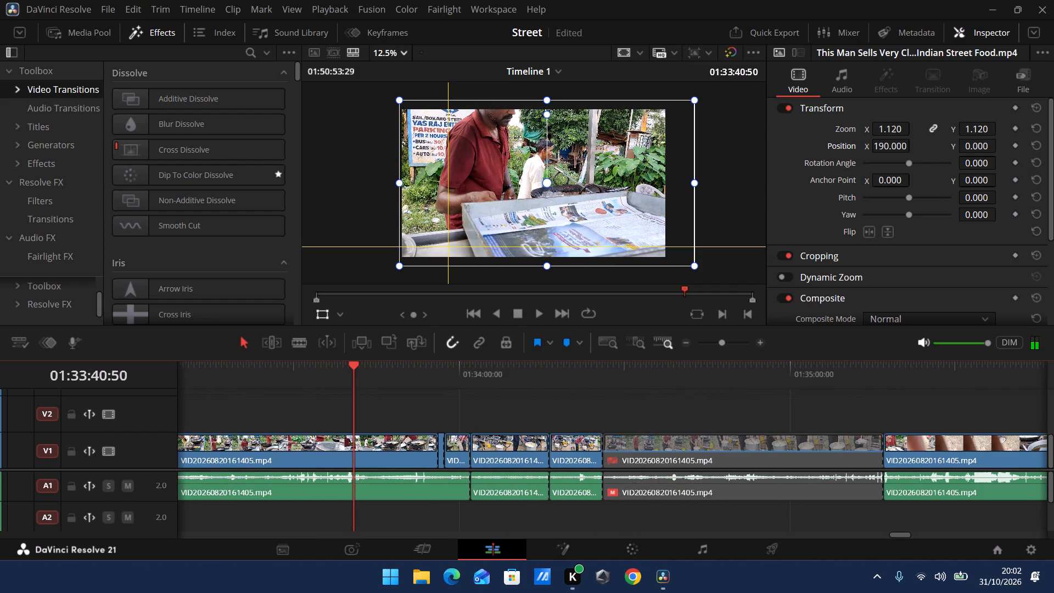
drag(430, 363, 538, 371)
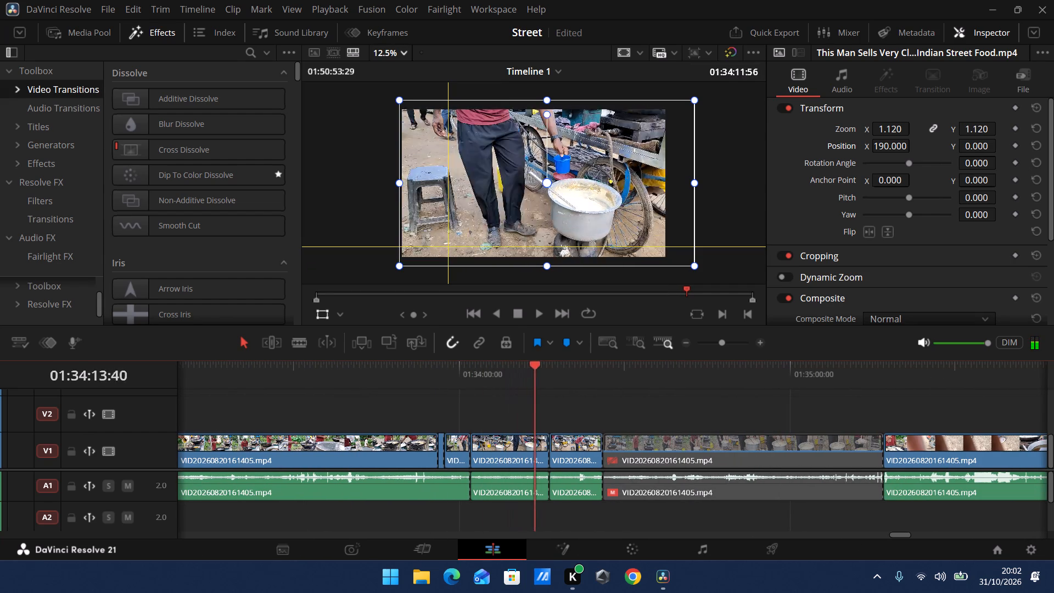
drag(538, 371, 564, 373)
scroll(593, 384, down, 2)
click(472, 369)
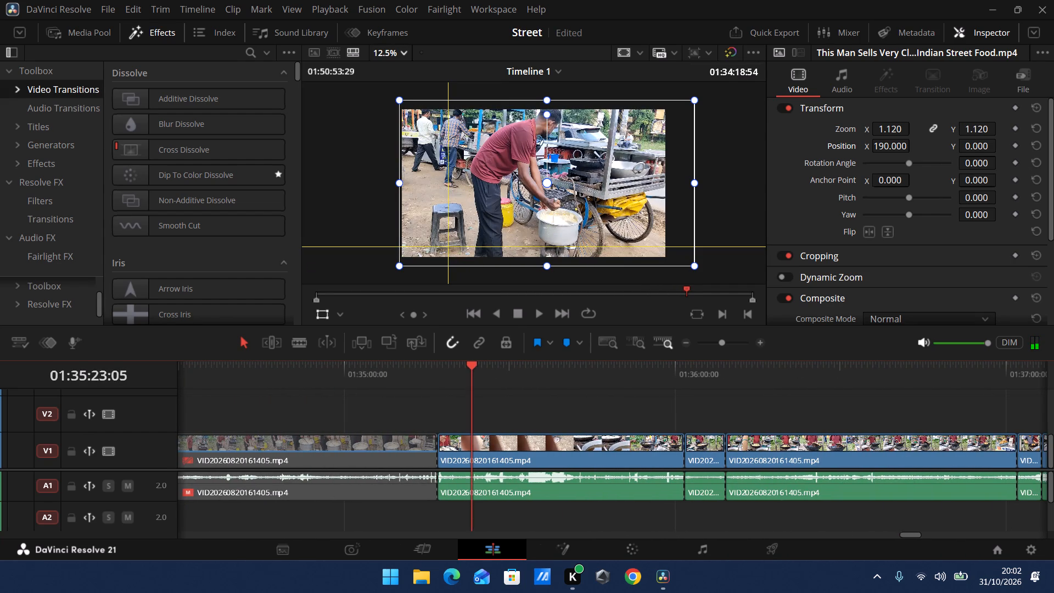
drag(472, 367, 553, 381)
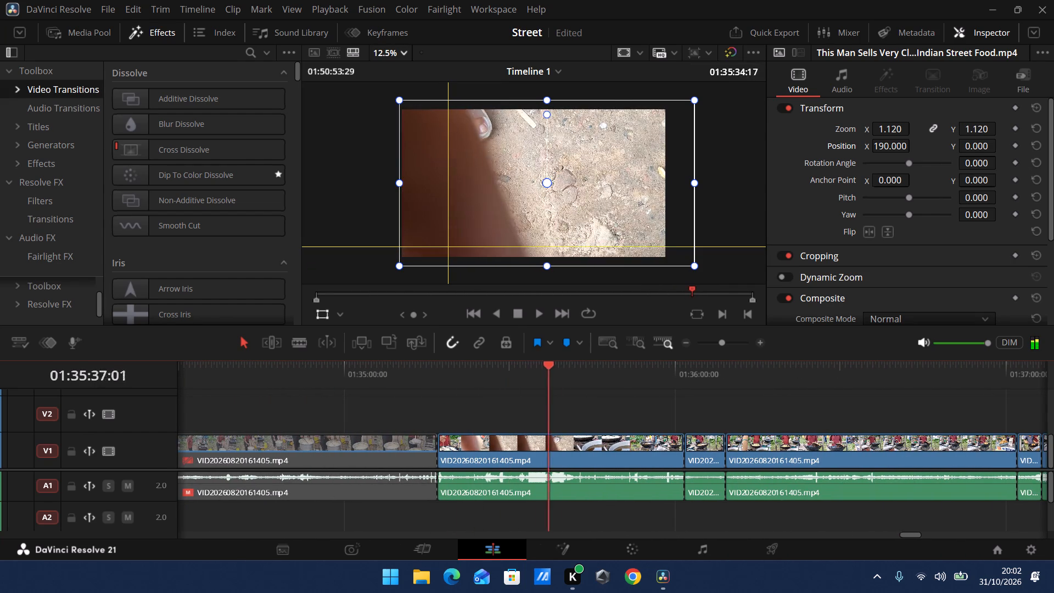
drag(553, 381, 697, 384)
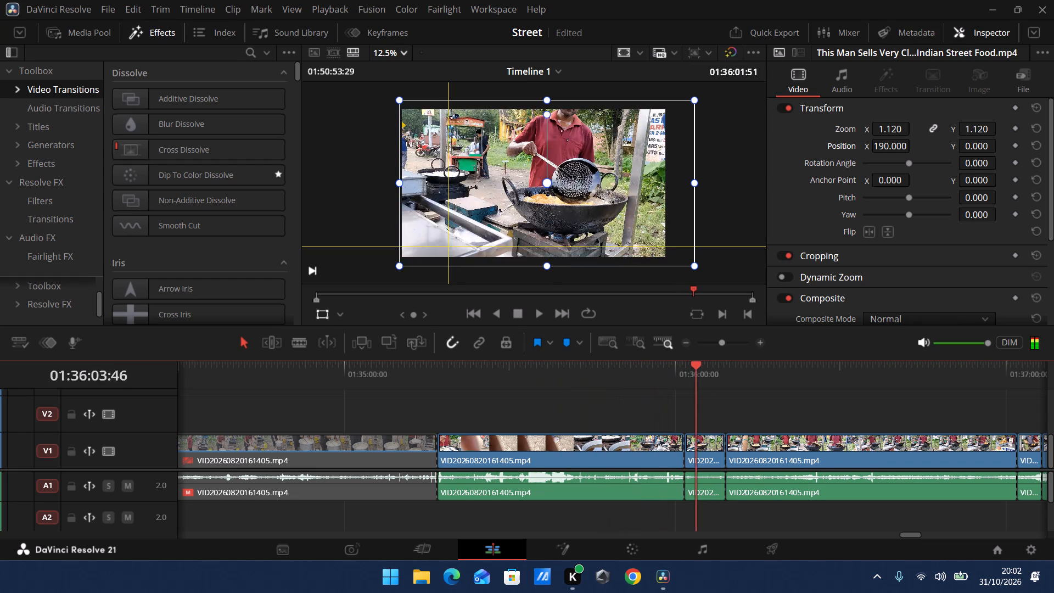
drag(697, 384, 755, 391)
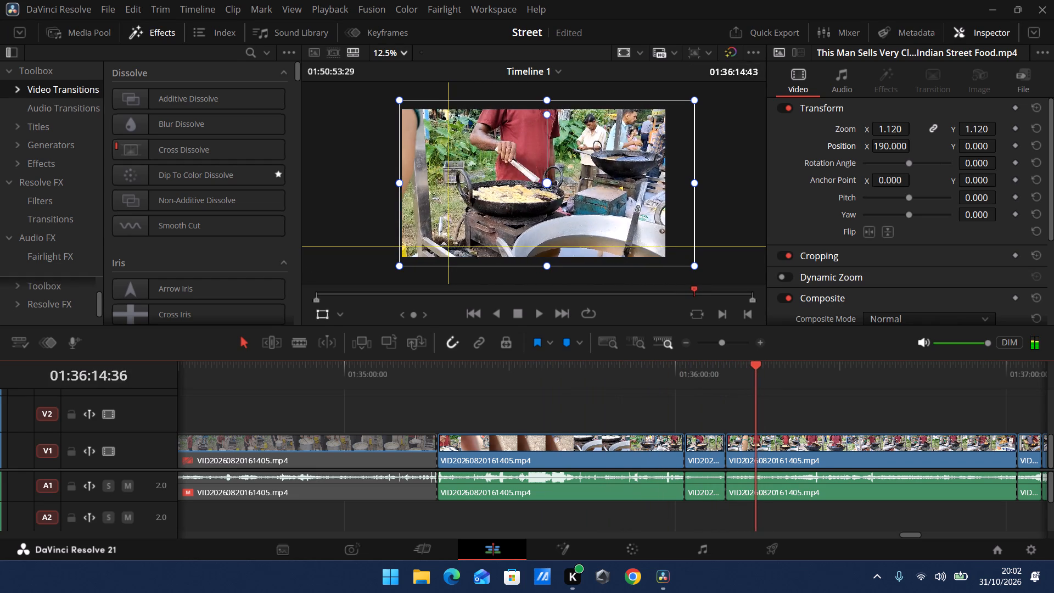
drag(755, 391, 571, 388)
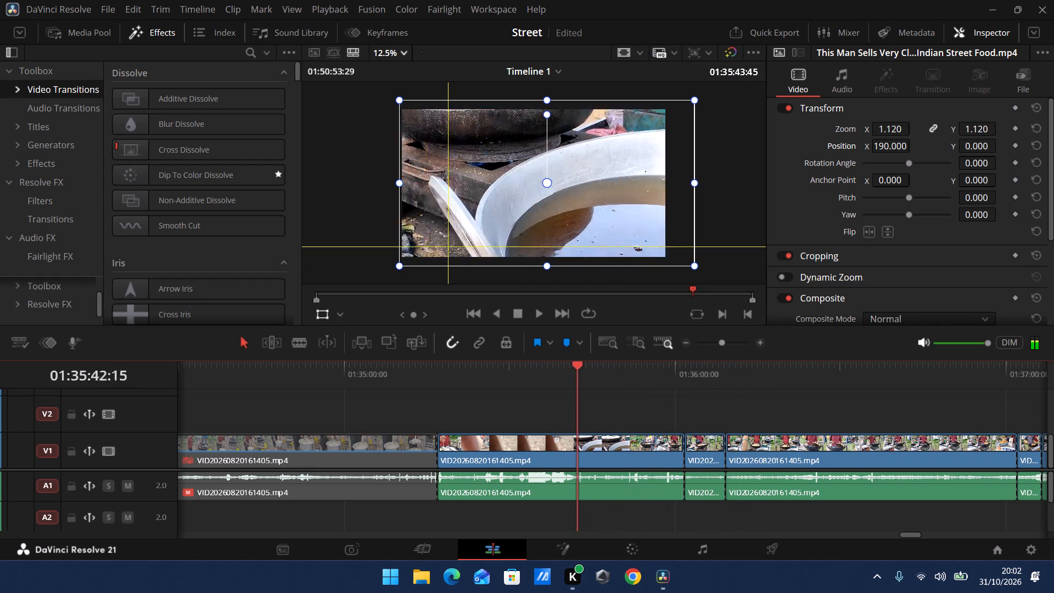
drag(571, 388, 540, 387)
drag(719, 340, 716, 340)
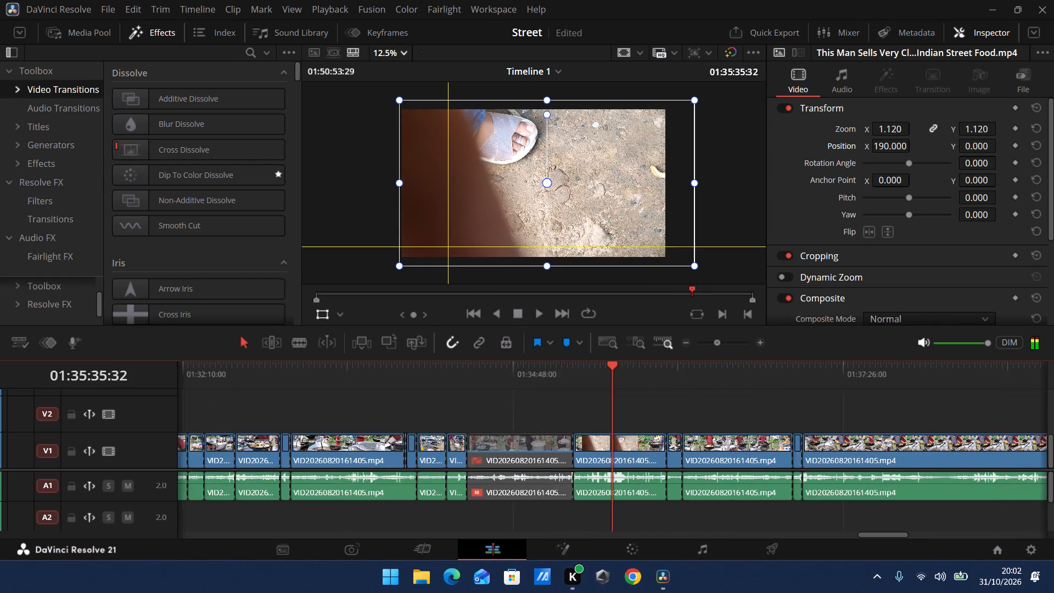
drag(716, 340, 709, 340)
drag(711, 344, 712, 344)
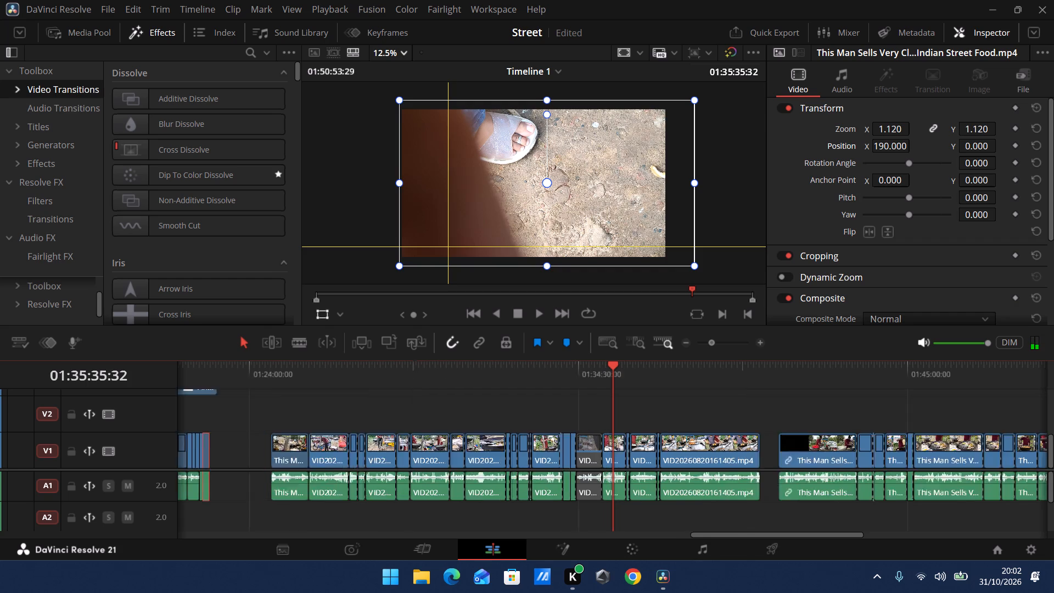
drag(712, 344, 716, 344)
scroll(690, 374, down, 1)
click(536, 381)
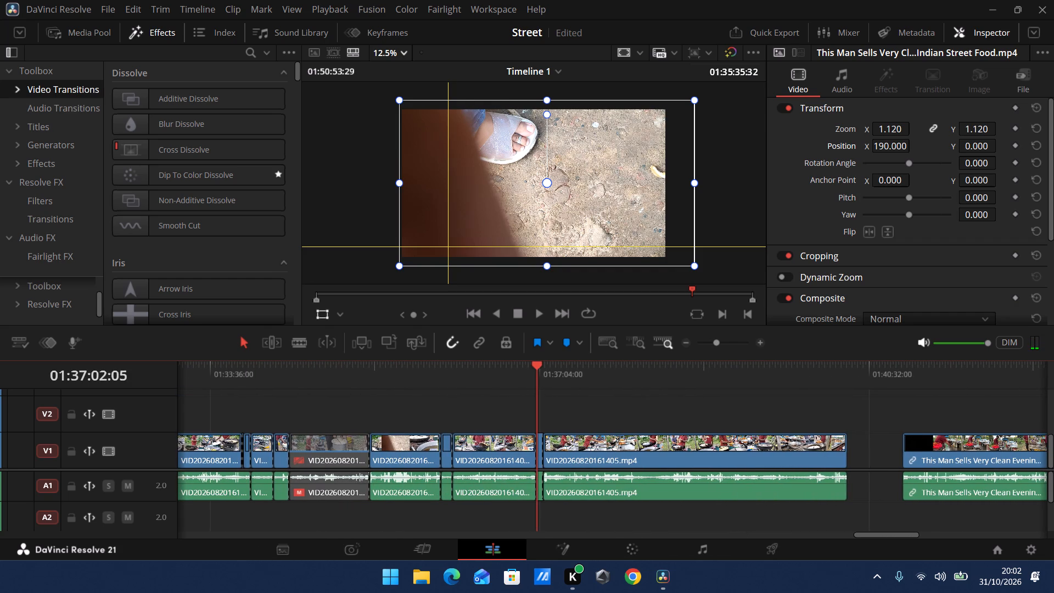
drag(535, 370, 579, 372)
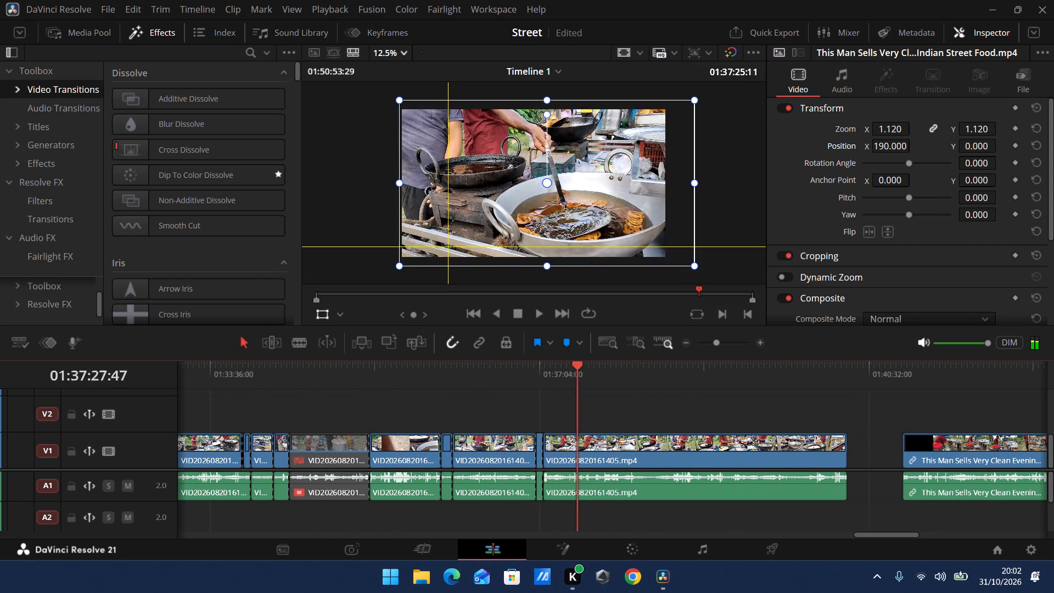
drag(579, 372, 679, 377)
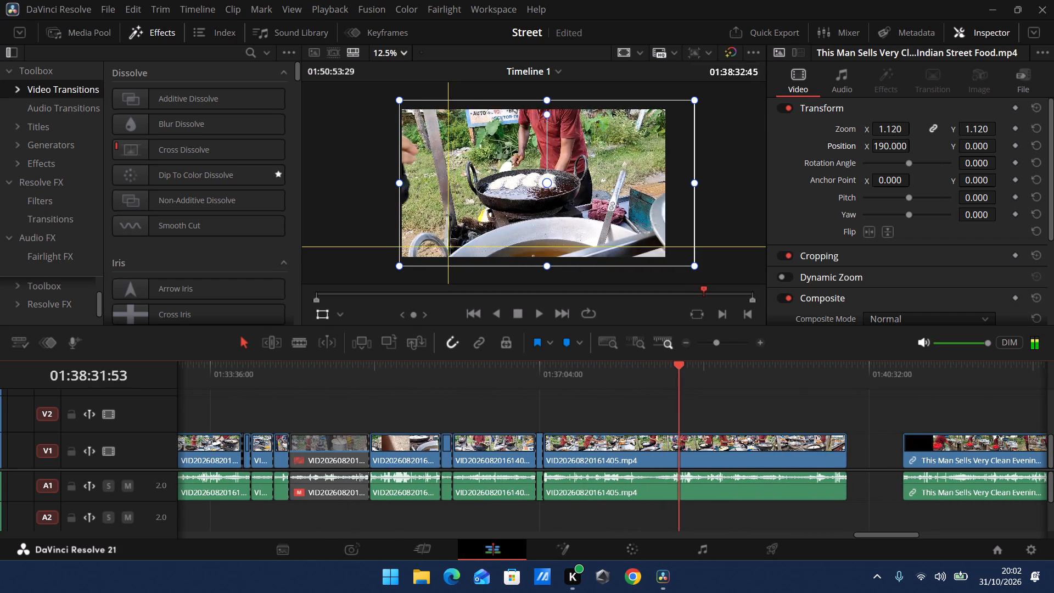
Split the long raw clip's video and audio at 01:38:40:59, where the vendor holds the batter cloth above the pan.
drag(679, 377, 673, 376)
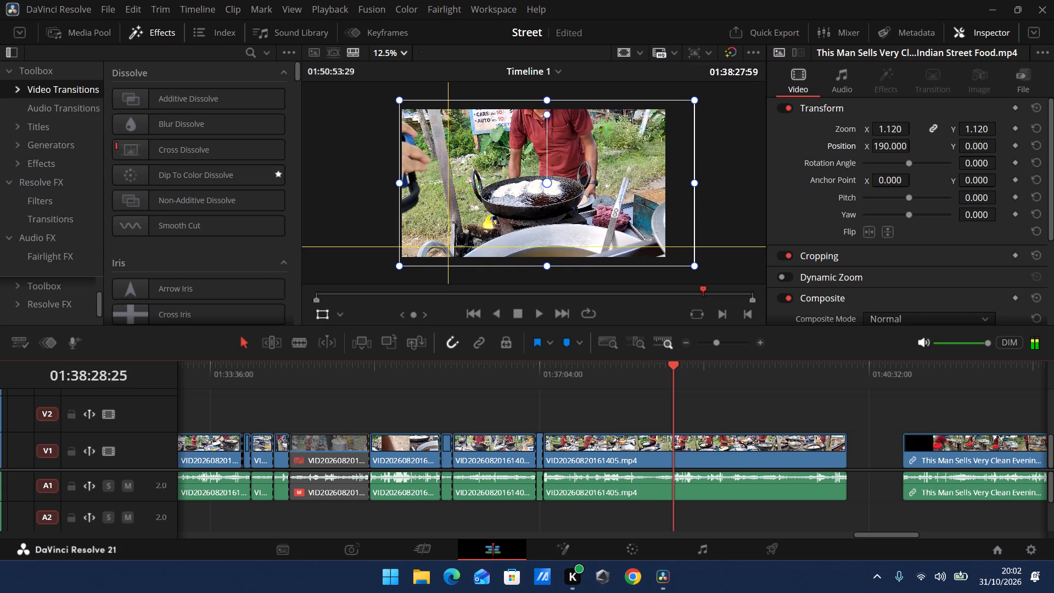
drag(673, 376, 685, 375)
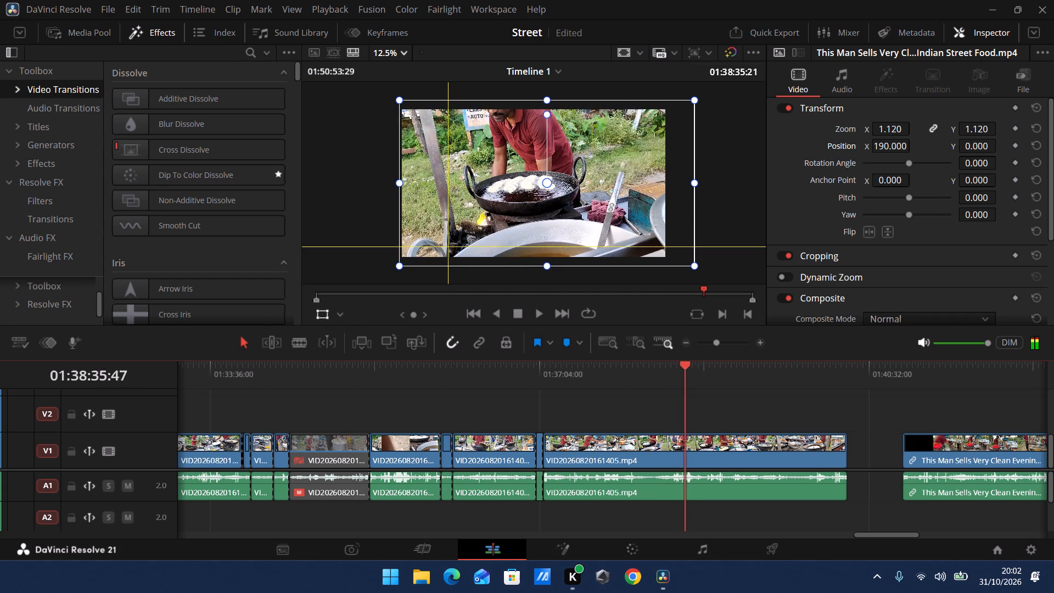
drag(685, 375, 698, 374)
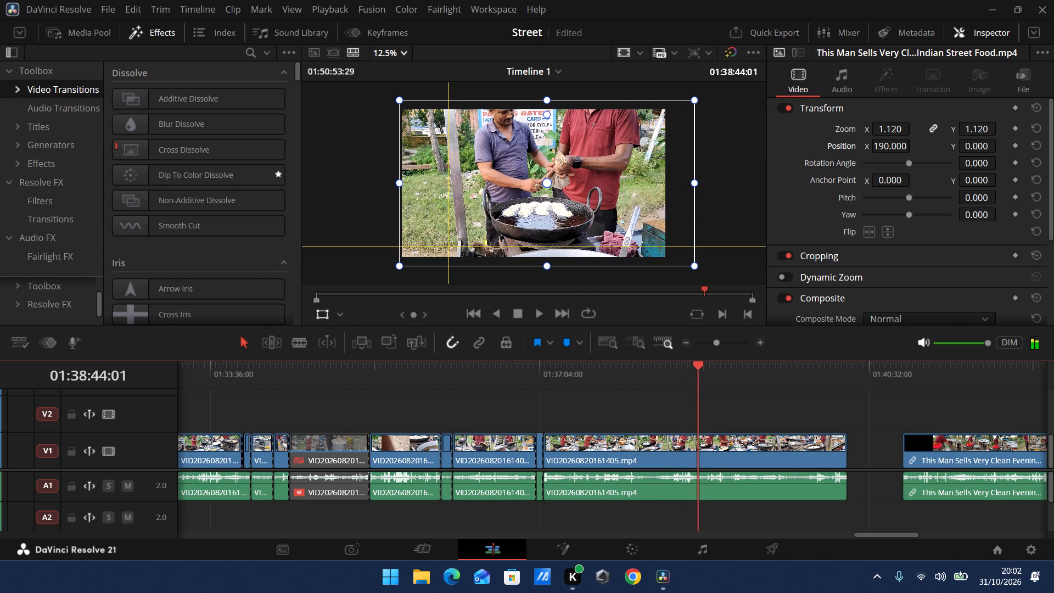
drag(698, 374, 693, 374)
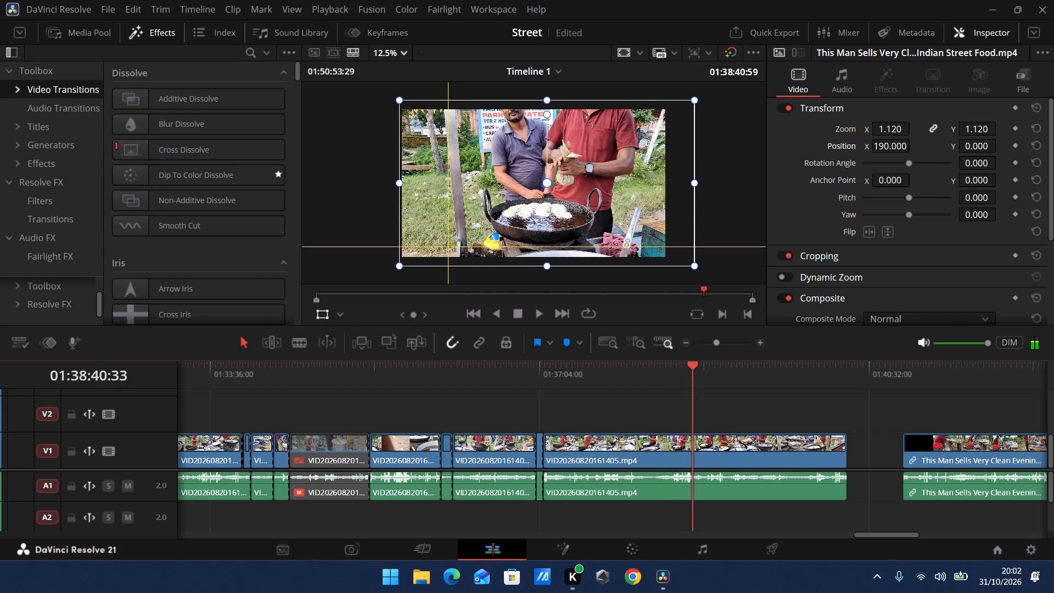
drag(693, 374, 689, 373)
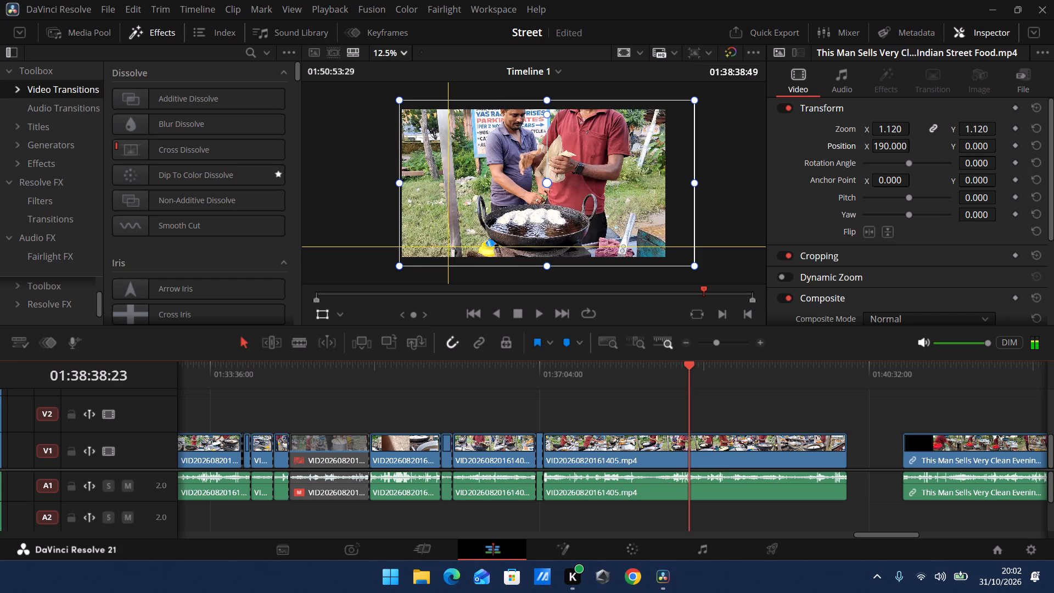
drag(689, 373, 692, 371)
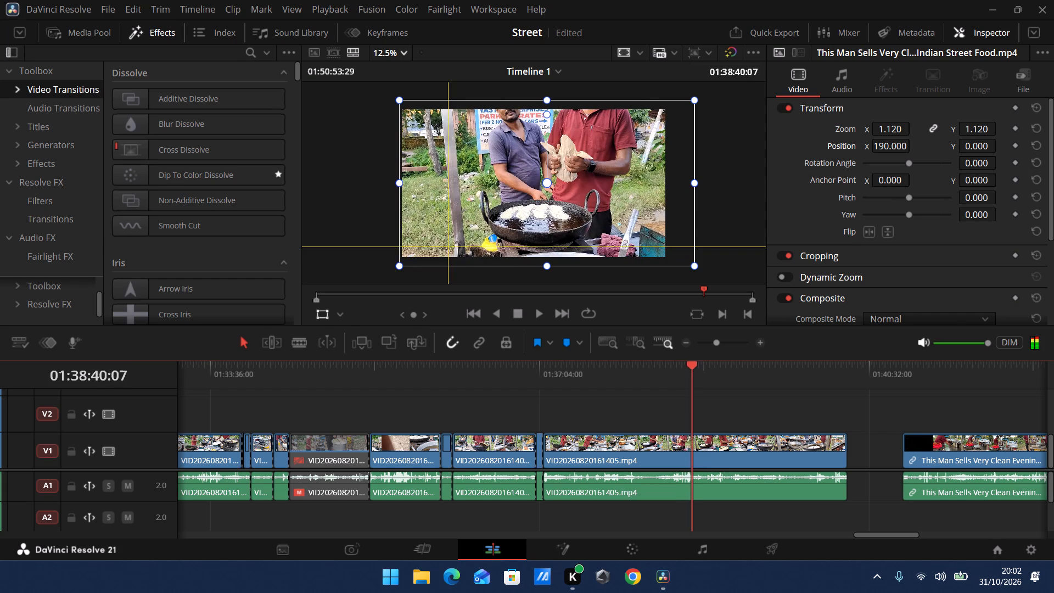
drag(692, 371, 693, 370)
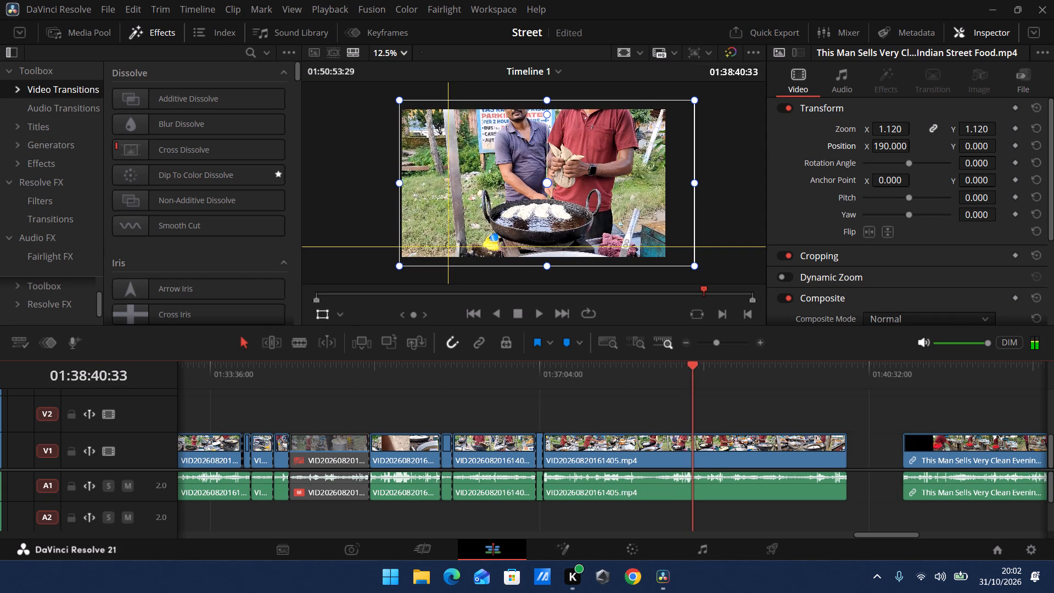
drag(693, 370, 694, 370)
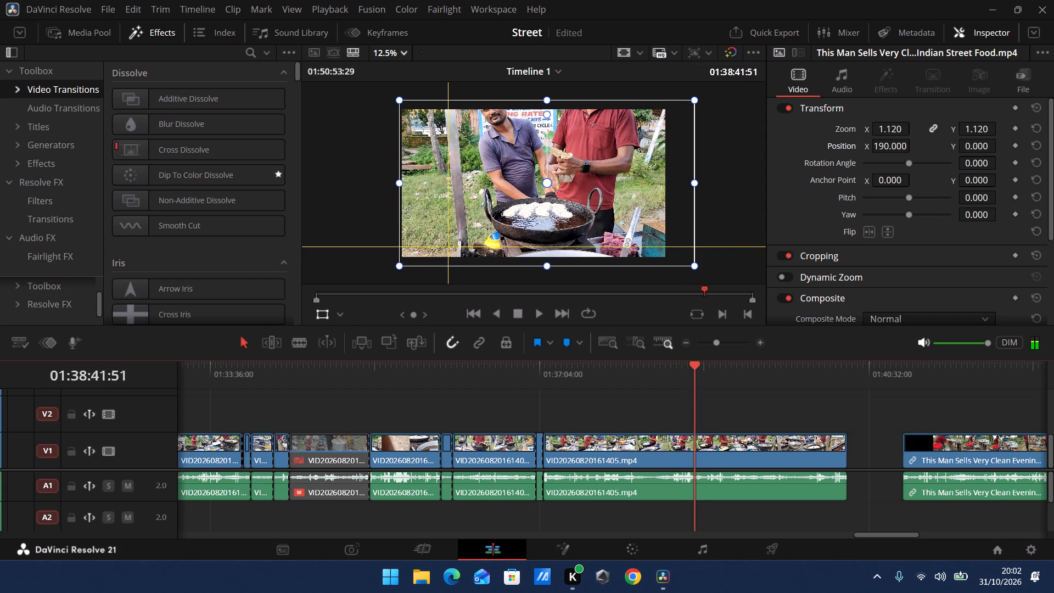
drag(694, 370, 693, 370)
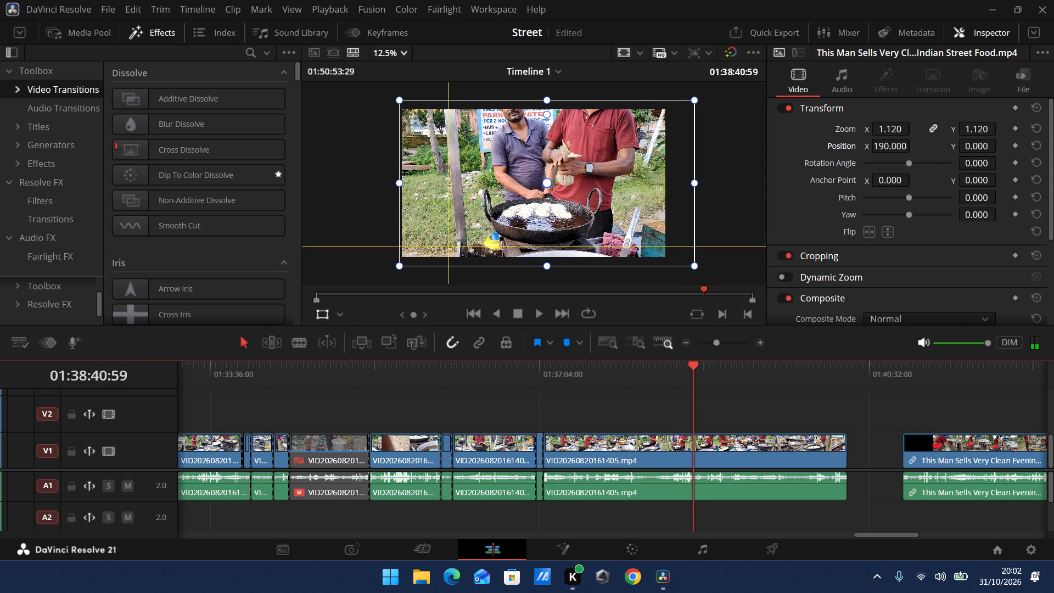
click(305, 342)
click(693, 446)
click(694, 486)
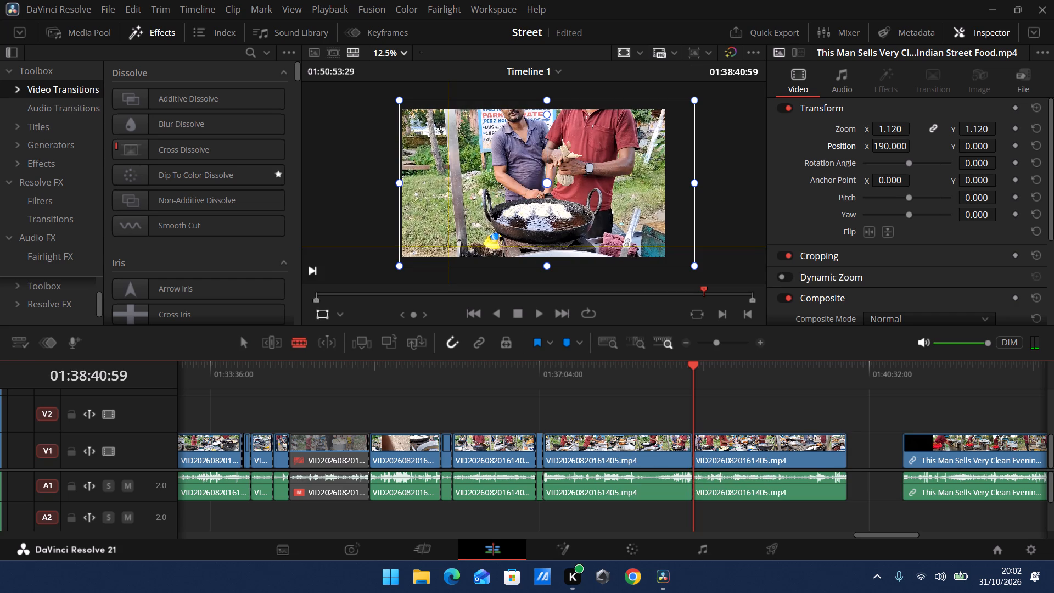
Split the raw clip's video and audio again at about 01:39:08, at the end of the batter-piping shot.
click(543, 313)
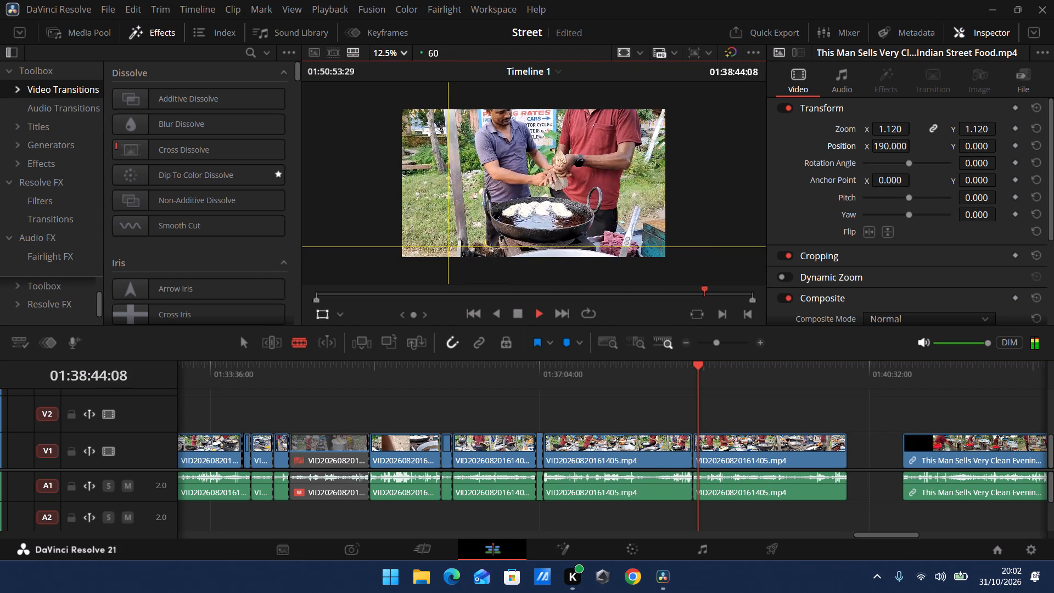
drag(704, 365, 717, 365)
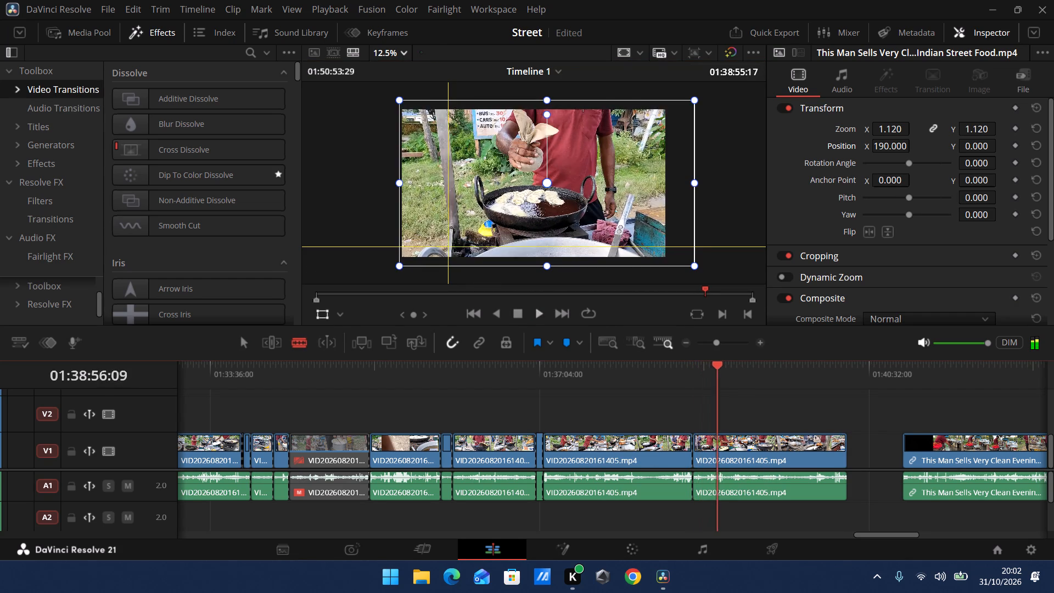
drag(717, 365, 738, 365)
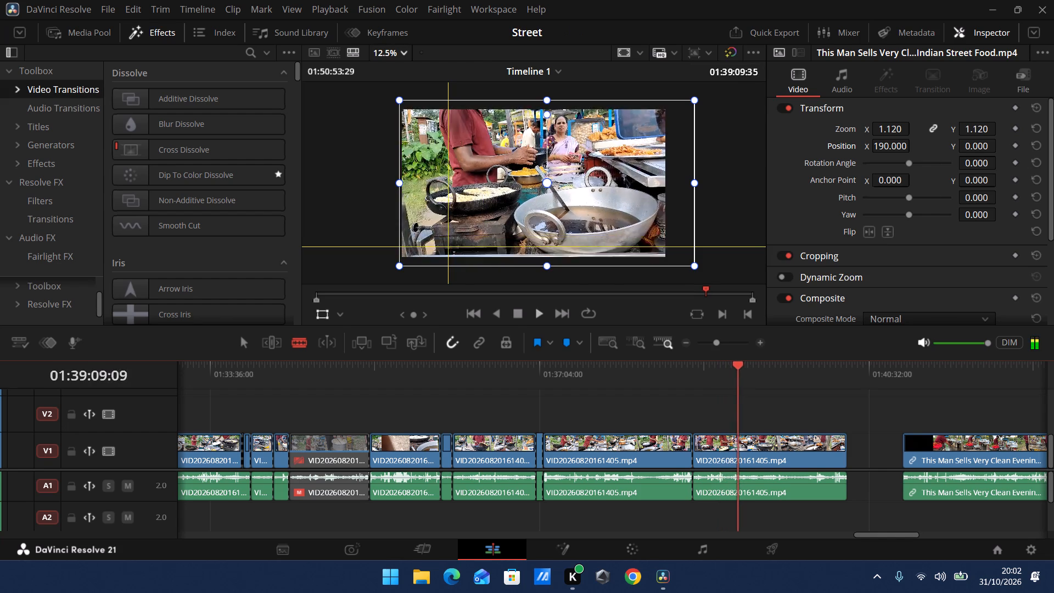
drag(738, 365, 734, 366)
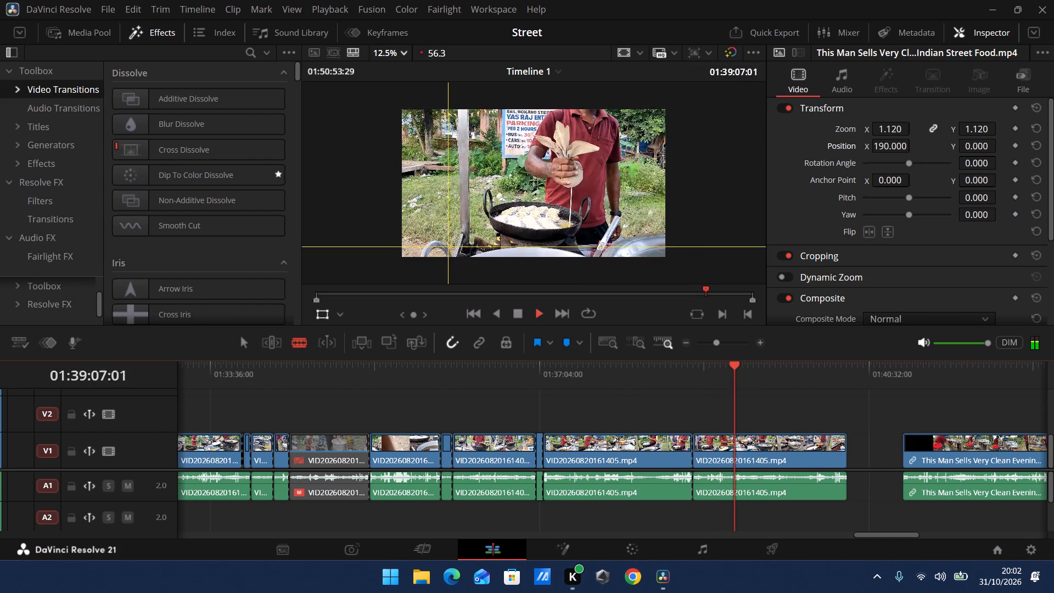
click(737, 442)
click(738, 491)
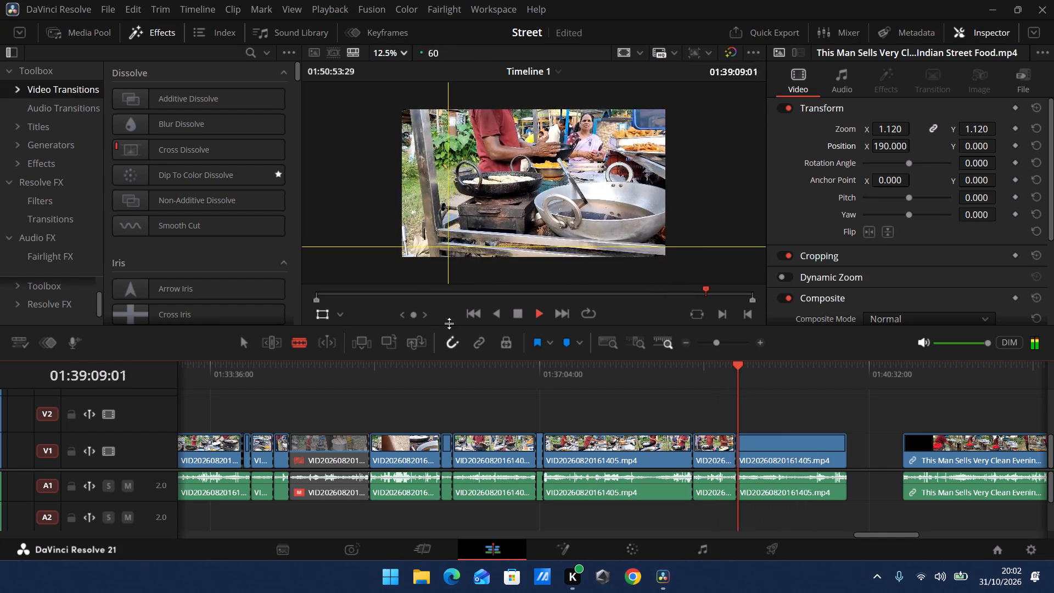
Copy the isolated batter-piping segment with its audio and paste it at the end of the edit at 01:22:44:31.
click(245, 344)
drag(719, 420, 720, 488)
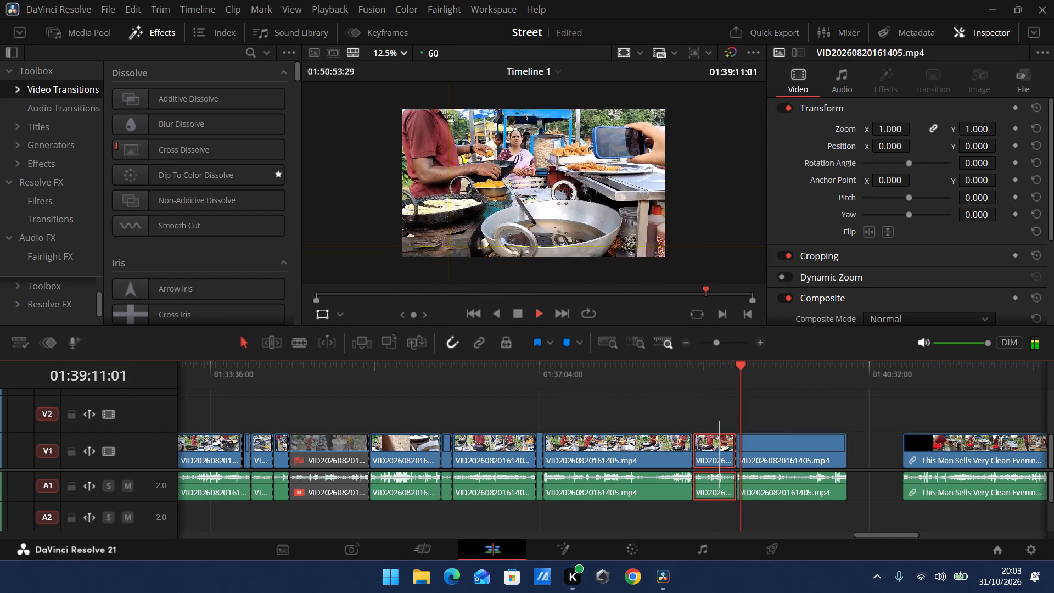
key(ctrl+c)
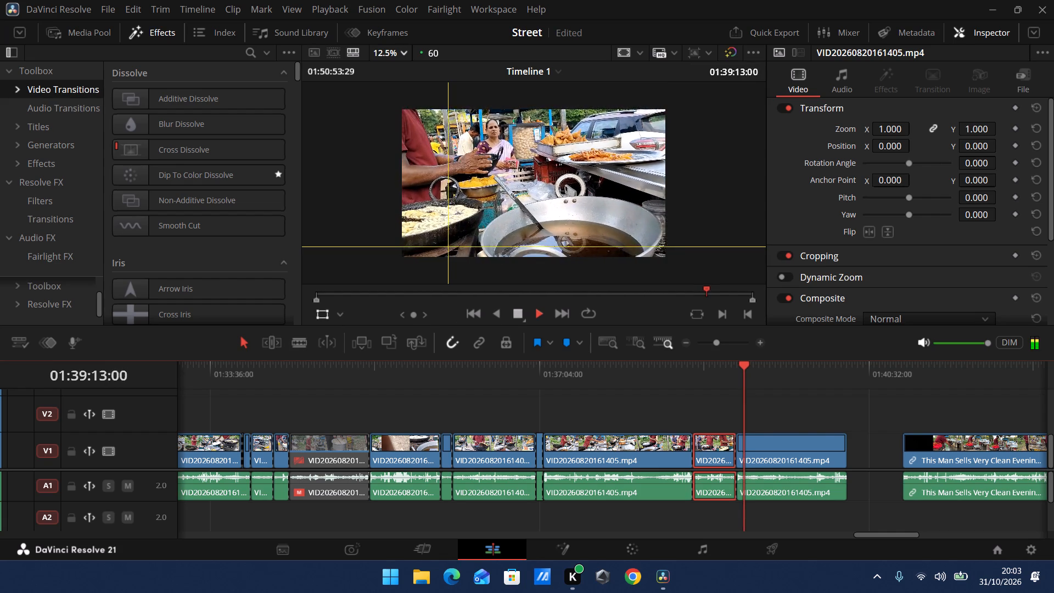
click(515, 317)
scroll(424, 432, up, 4)
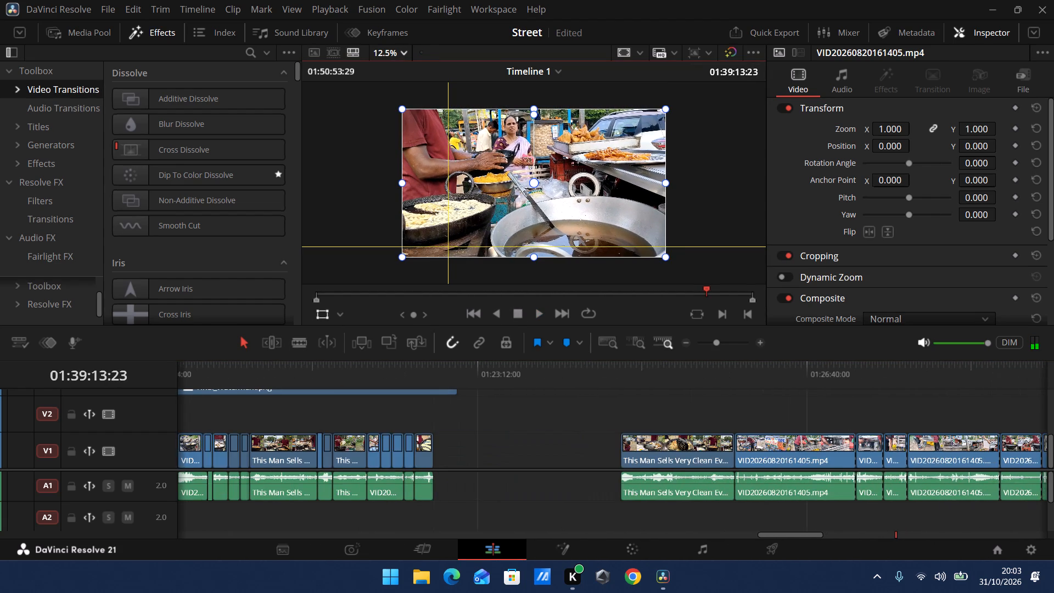
click(430, 385)
drag(720, 340, 726, 343)
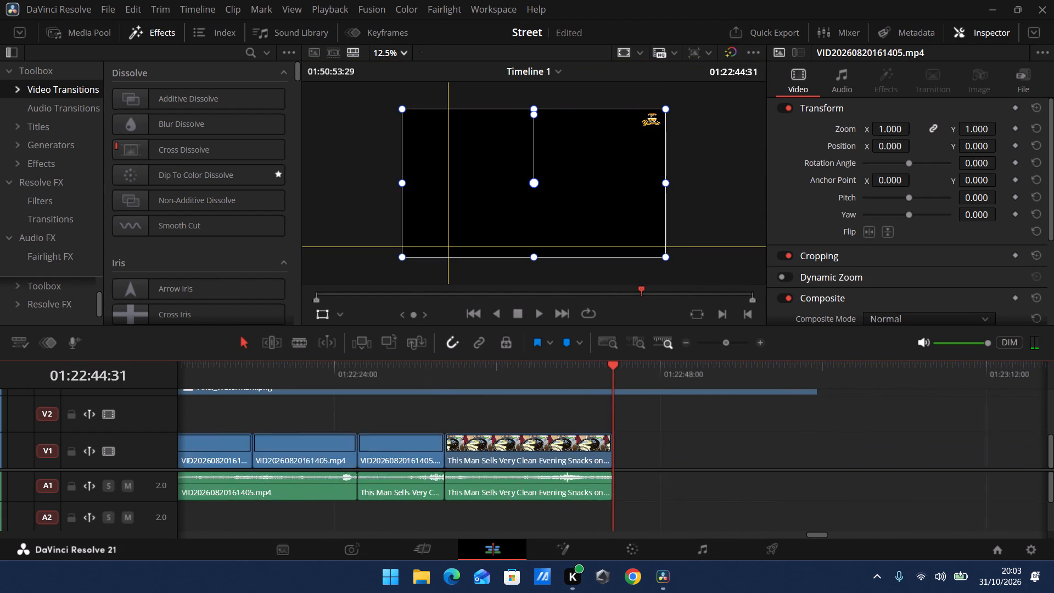
drag(726, 343, 727, 343)
key(ctrl+v)
Play the newly pasted batter-piping clip from 01:22:44:31 to find where its shot should end.
drag(730, 343, 720, 345)
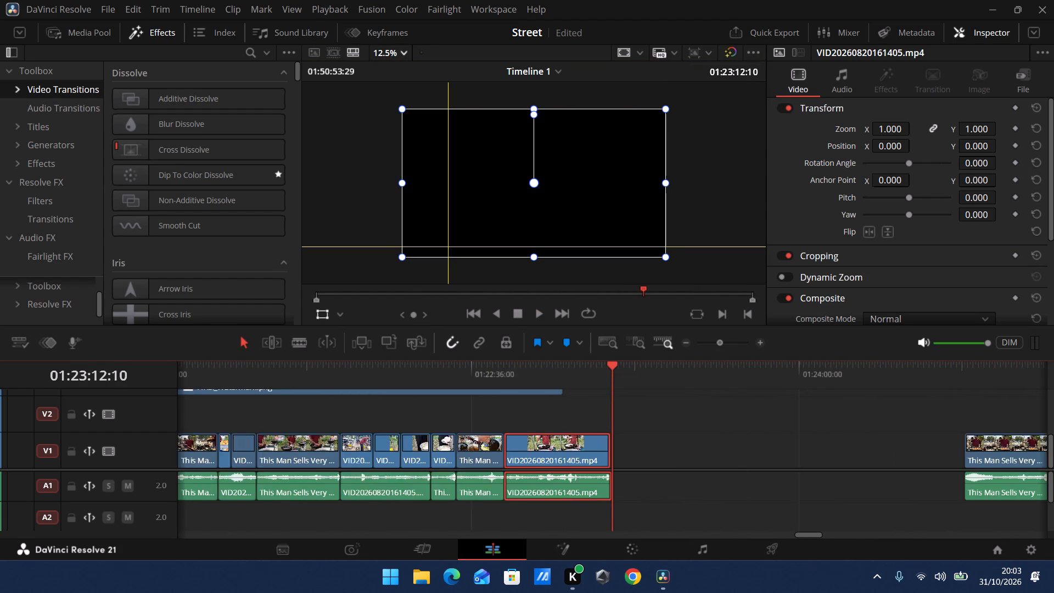
drag(720, 345, 717, 345)
click(553, 390)
click(555, 379)
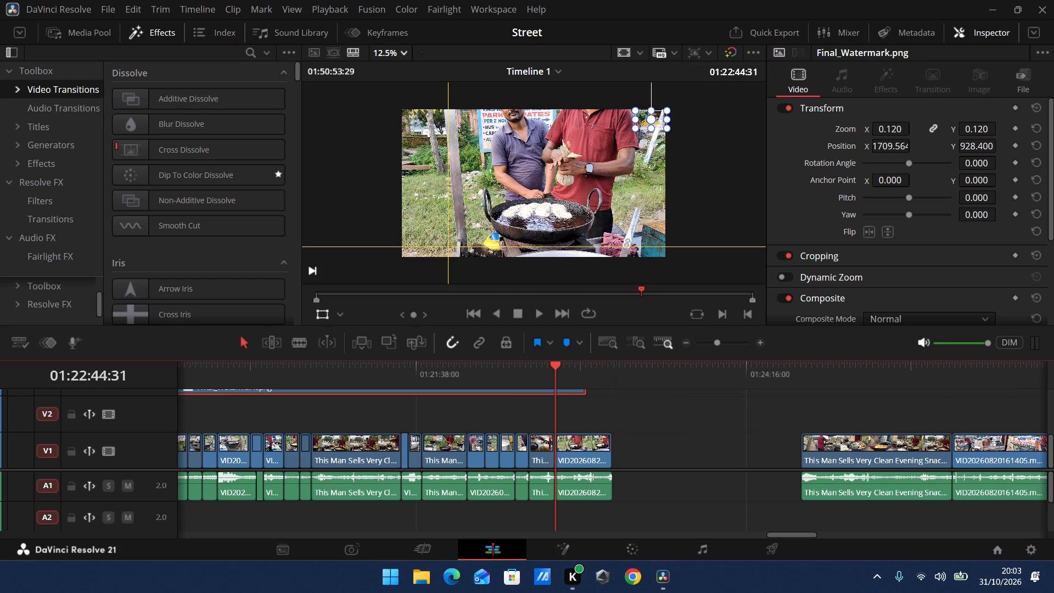
click(539, 315)
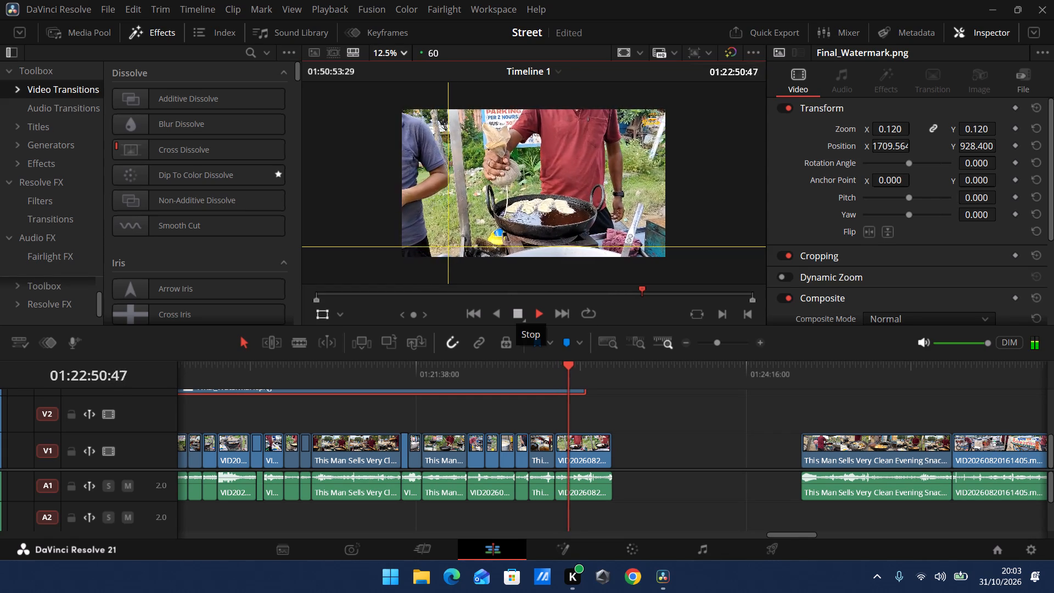
click(518, 314)
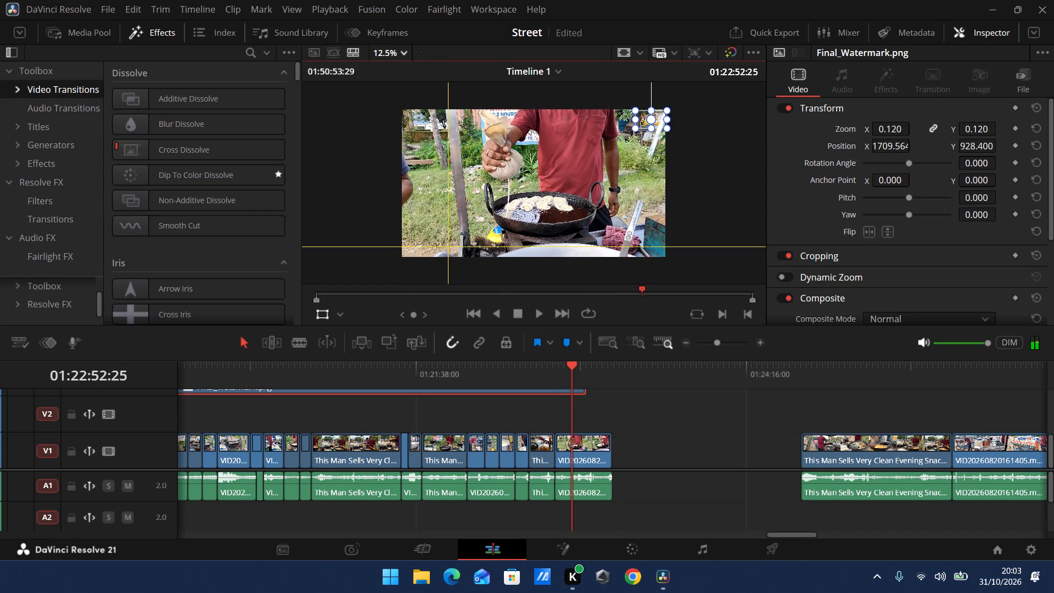
drag(718, 344, 723, 345)
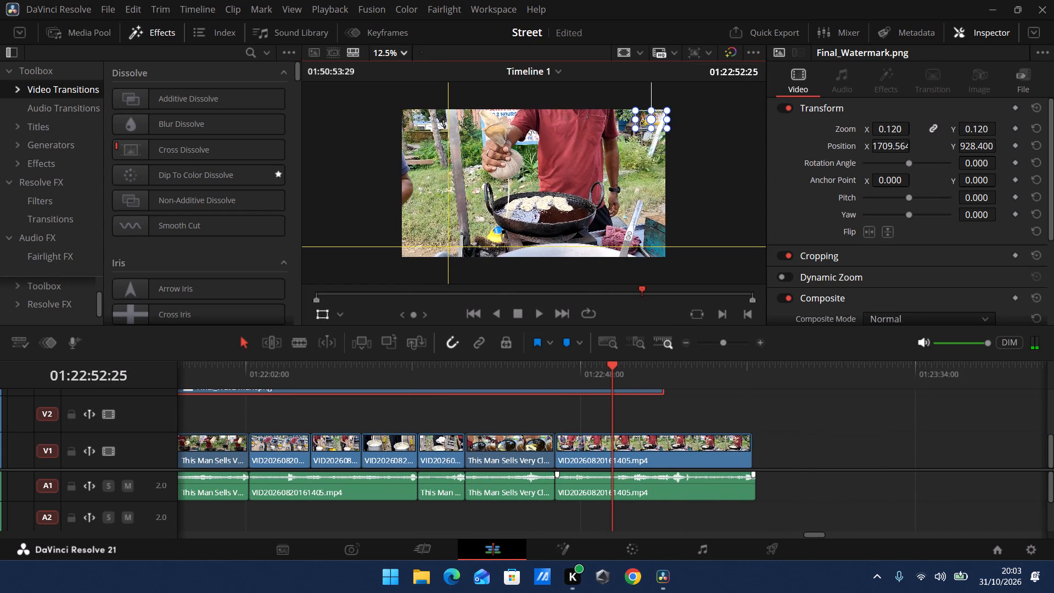
click(541, 315)
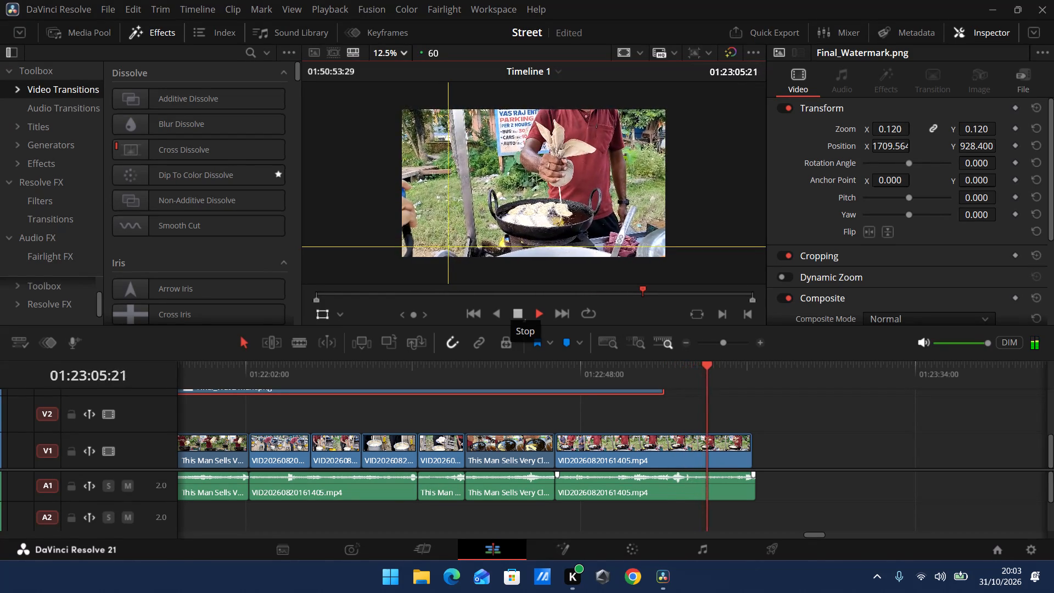
click(519, 315)
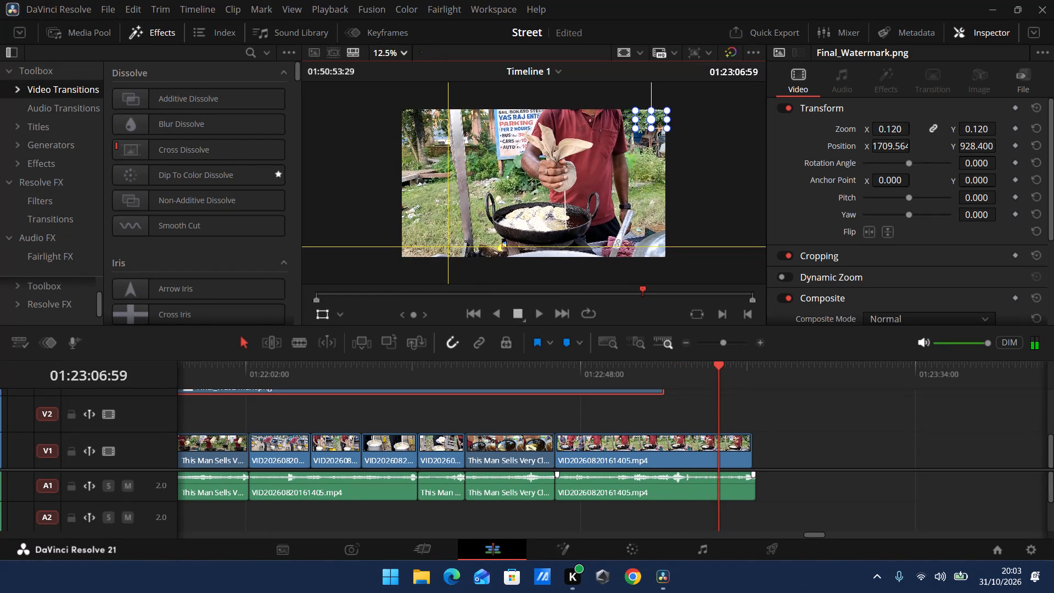
Trim the end of the pasted batter-piping clip's video and audio back to 01:23:07:01.
drag(727, 344, 734, 345)
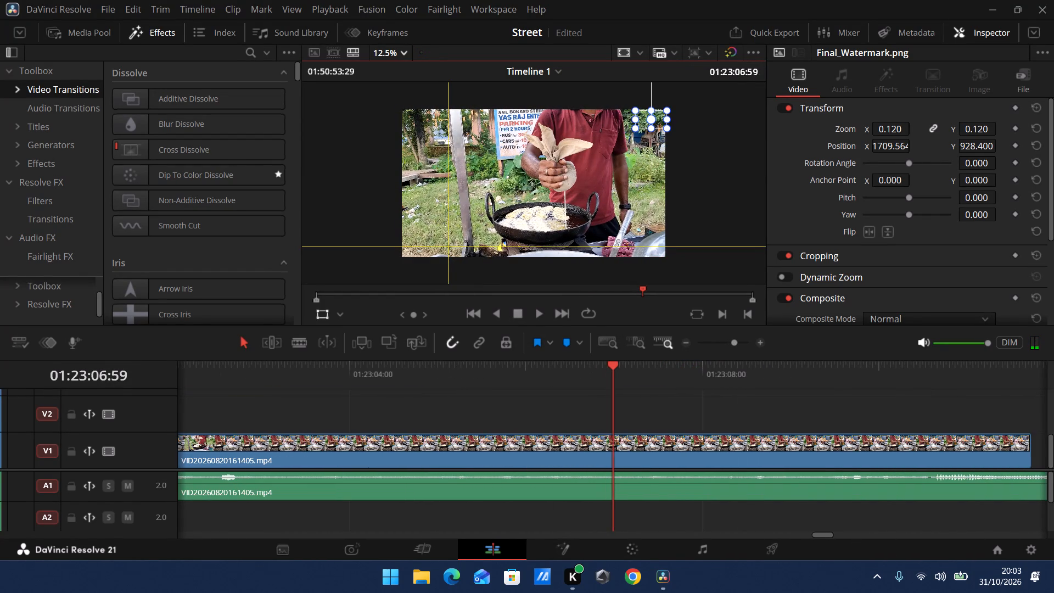
click(615, 366)
drag(733, 342, 724, 345)
drag(656, 450, 615, 456)
drag(662, 490, 655, 491)
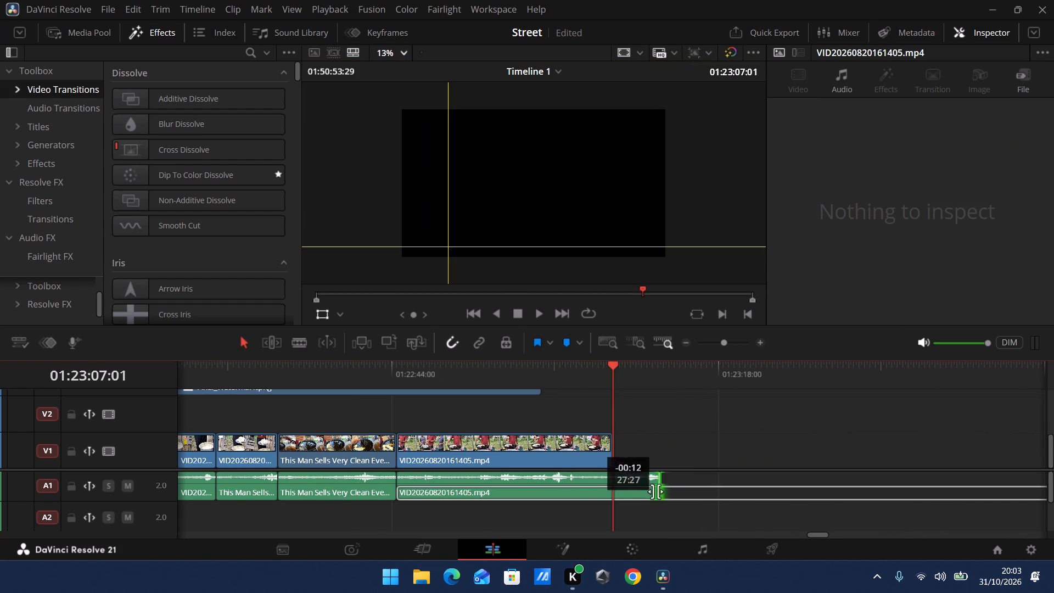
drag(655, 491, 614, 492)
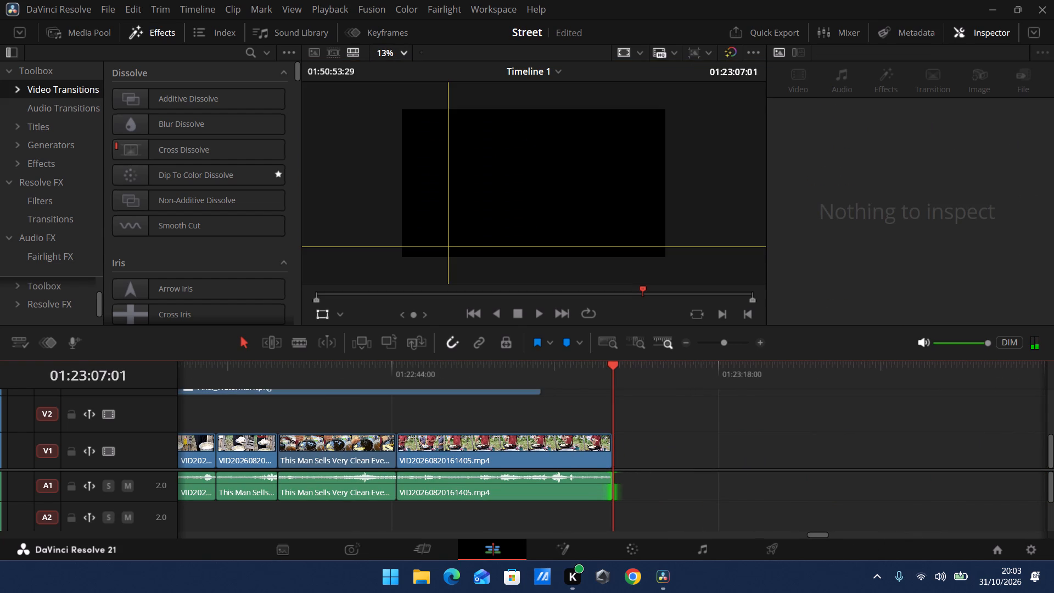
Extend Final_Watermark.png on V3 past the last clip of the edit, to about 01:23:36.
drag(1053, 447, 1049, 438)
drag(539, 405, 917, 404)
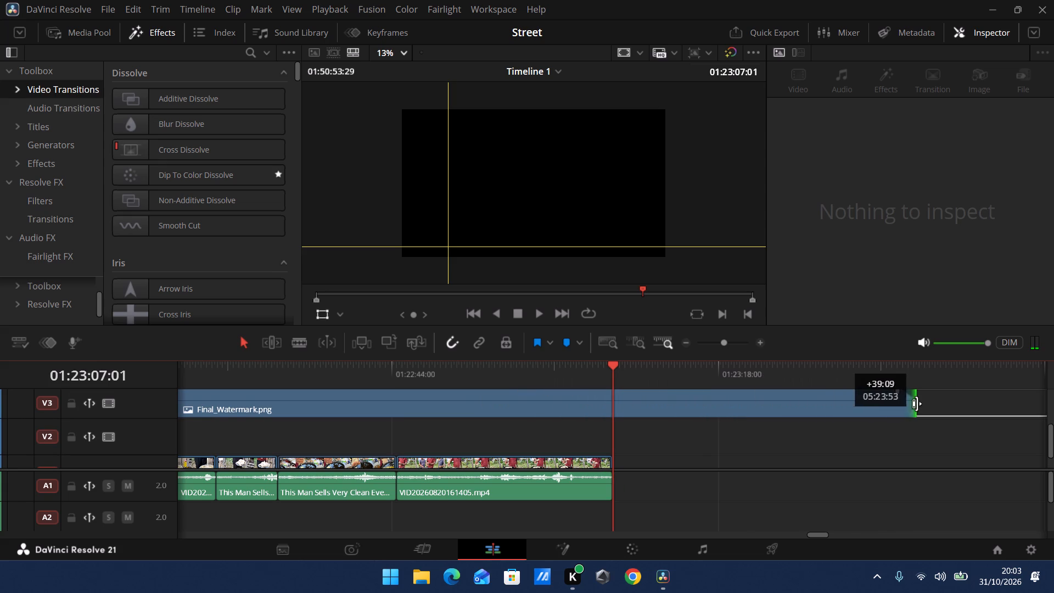
drag(917, 404, 893, 407)
drag(728, 340, 721, 341)
scroll(885, 389, down, 3)
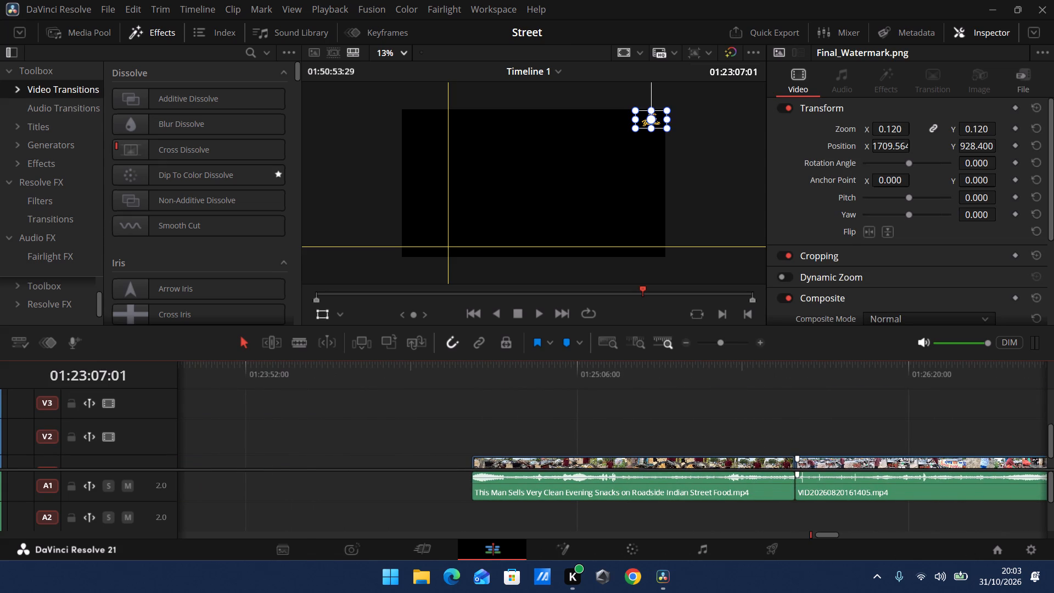
drag(1053, 439, 1052, 469)
scroll(852, 403, down, 1)
click(713, 337)
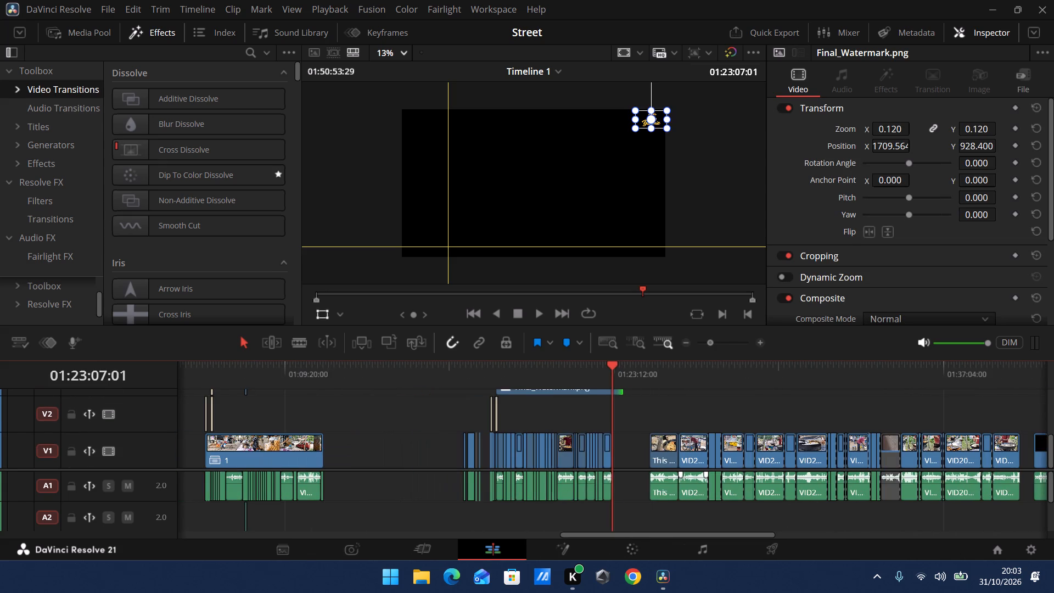
scroll(751, 393, down, 2)
click(491, 381)
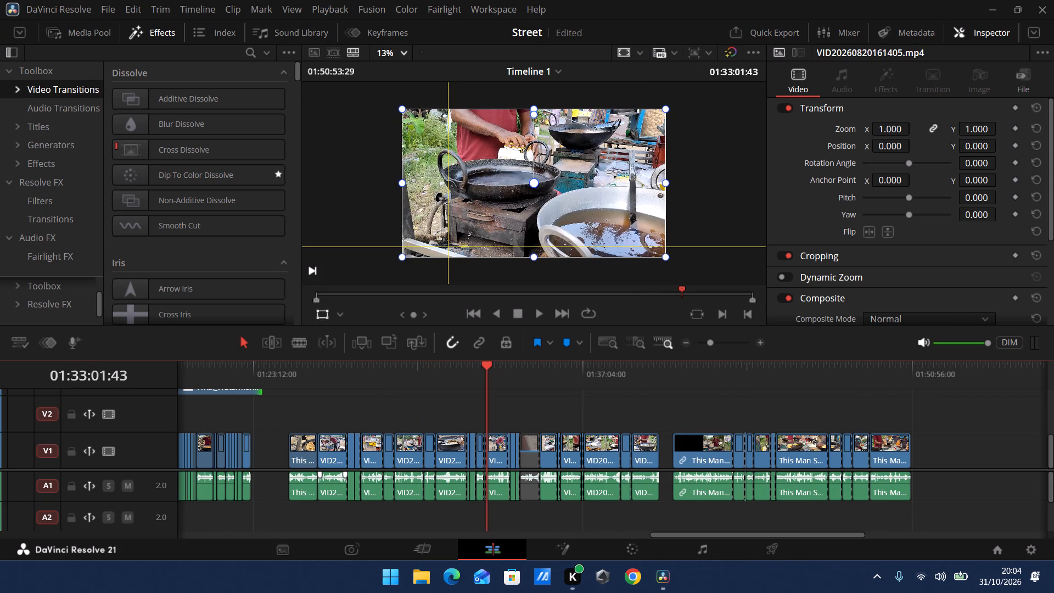
drag(716, 339, 721, 340)
scroll(694, 371, down, 1)
click(421, 375)
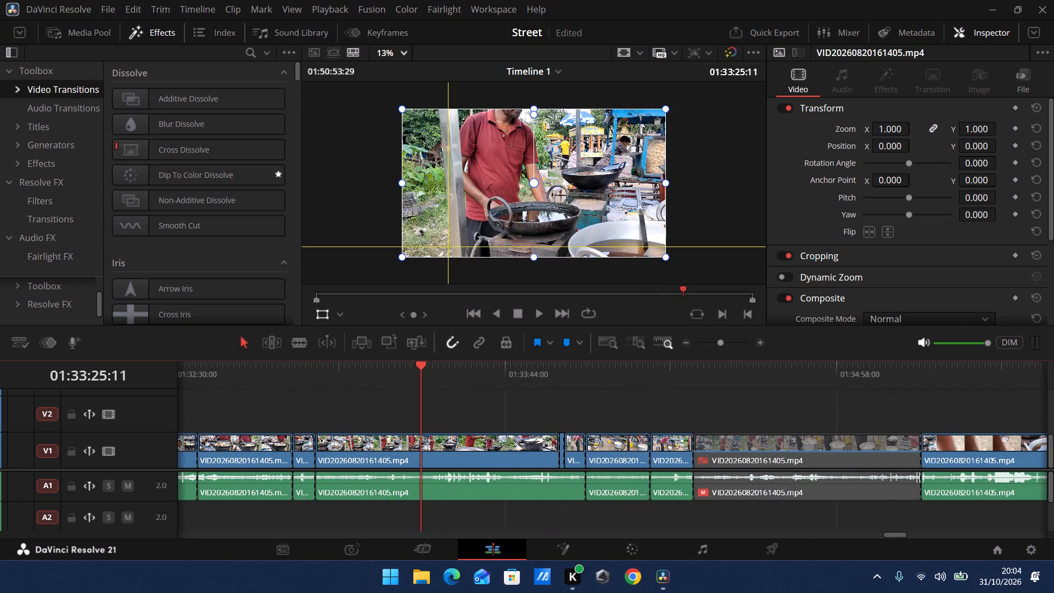
drag(424, 367, 664, 372)
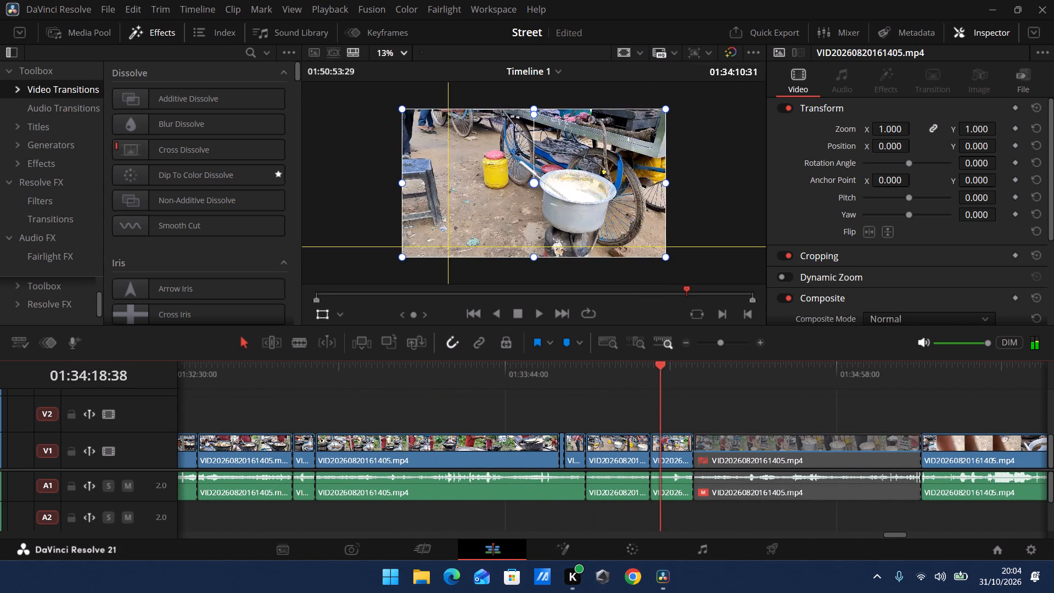
drag(664, 372, 781, 378)
scroll(803, 388, down, 2)
click(492, 395)
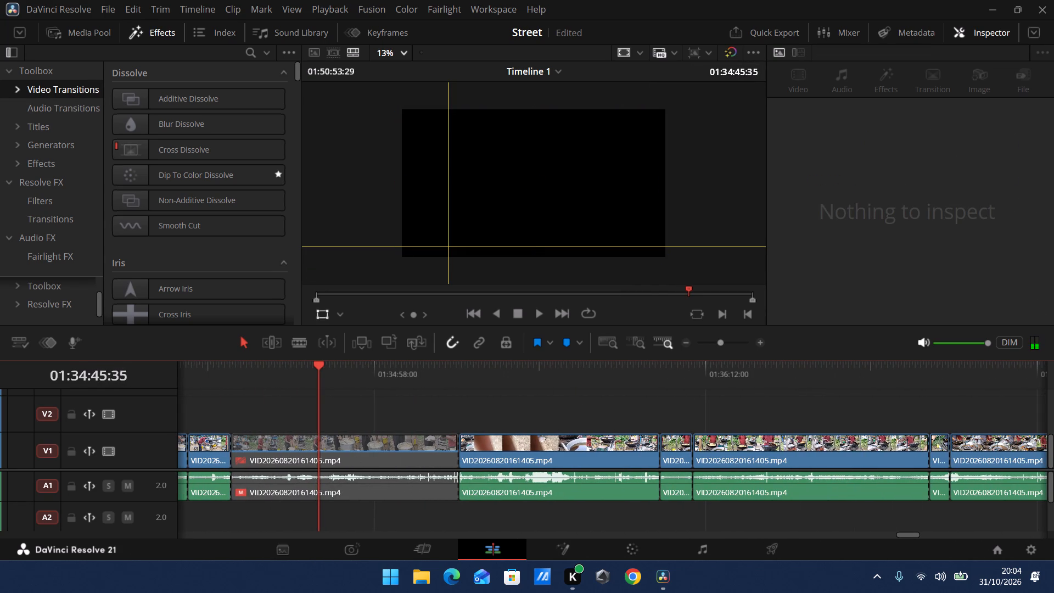
click(492, 372)
drag(494, 368, 568, 367)
scroll(606, 370, down, 1)
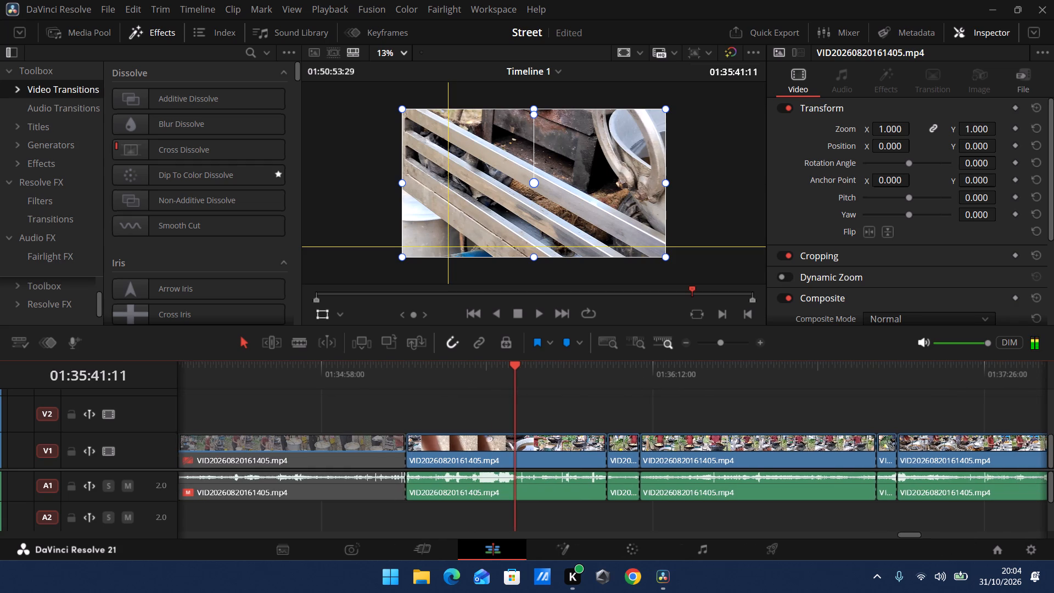
scroll(666, 363, down, 1)
scroll(472, 410, down, 1)
scroll(255, 390, up, 1)
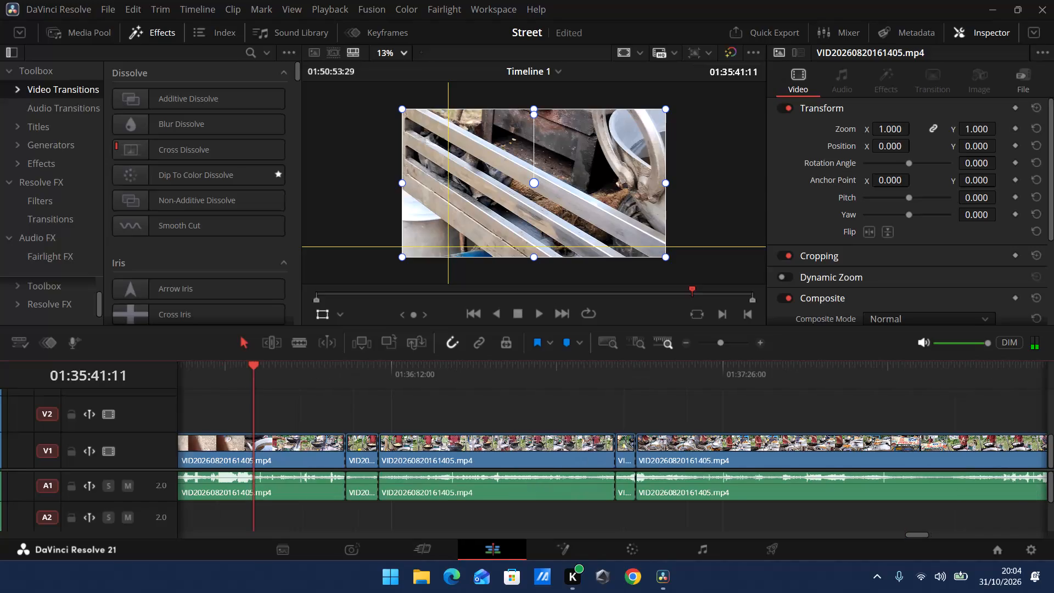
scroll(254, 389, up, 1)
drag(256, 366, 496, 367)
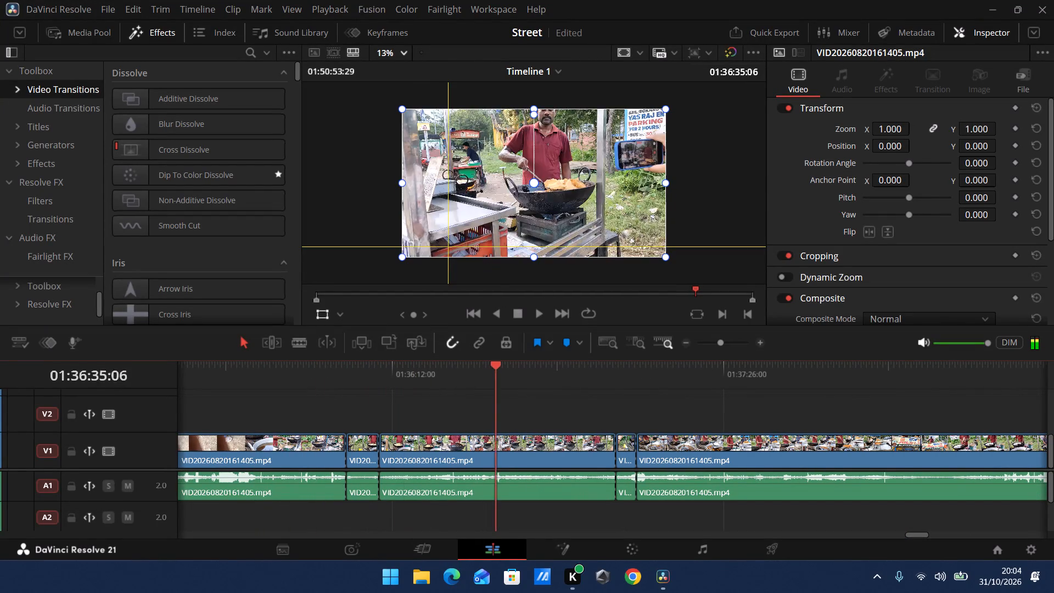
Trim the start of the raw frying clip after the cut at 01:36:09, both video and audio, to 01:36:10:01.
drag(496, 367, 370, 376)
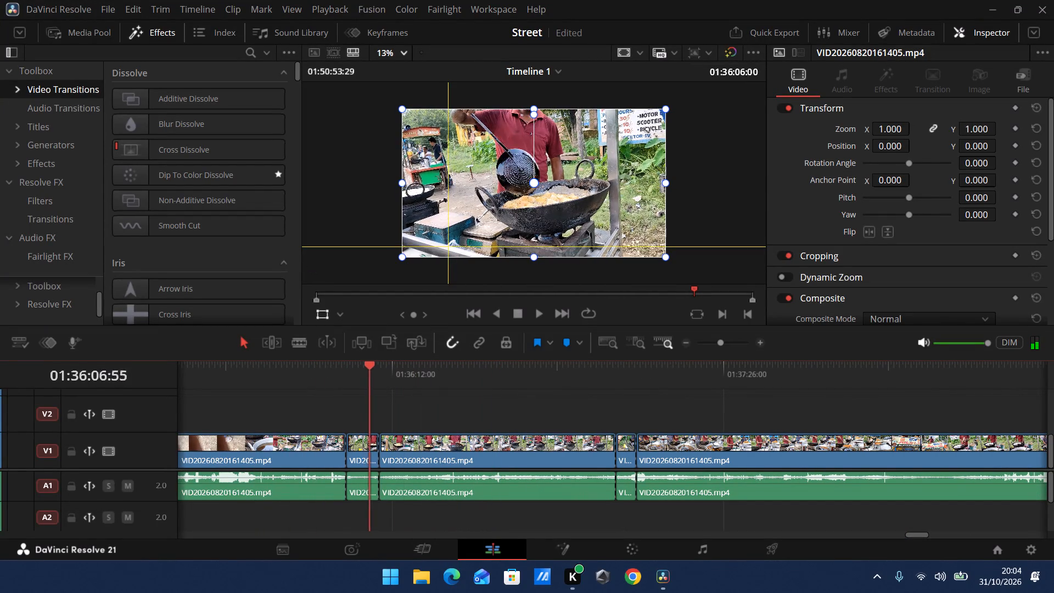
drag(370, 376, 395, 376)
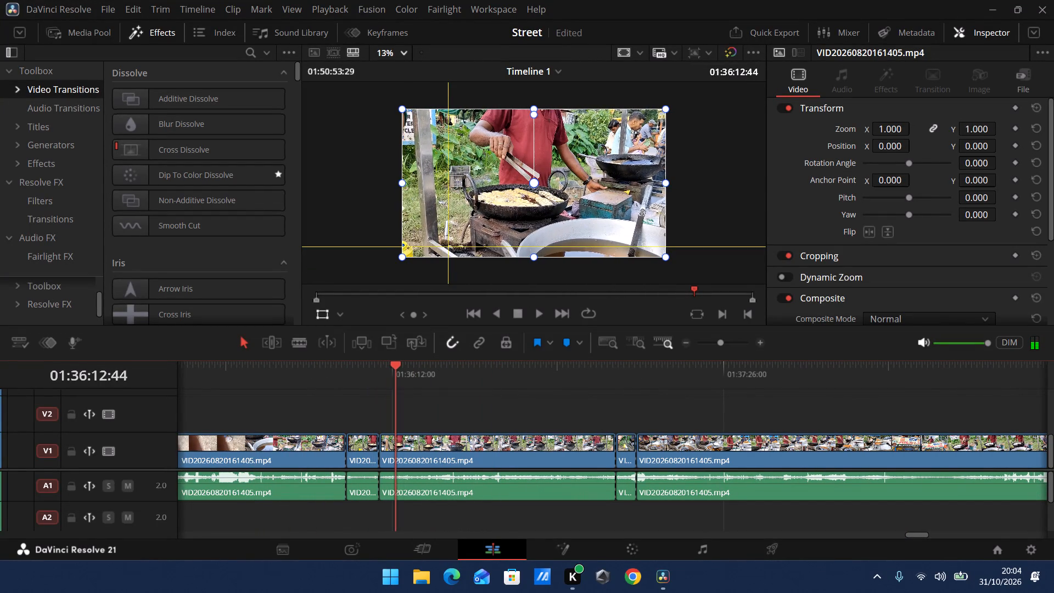
drag(395, 376, 386, 377)
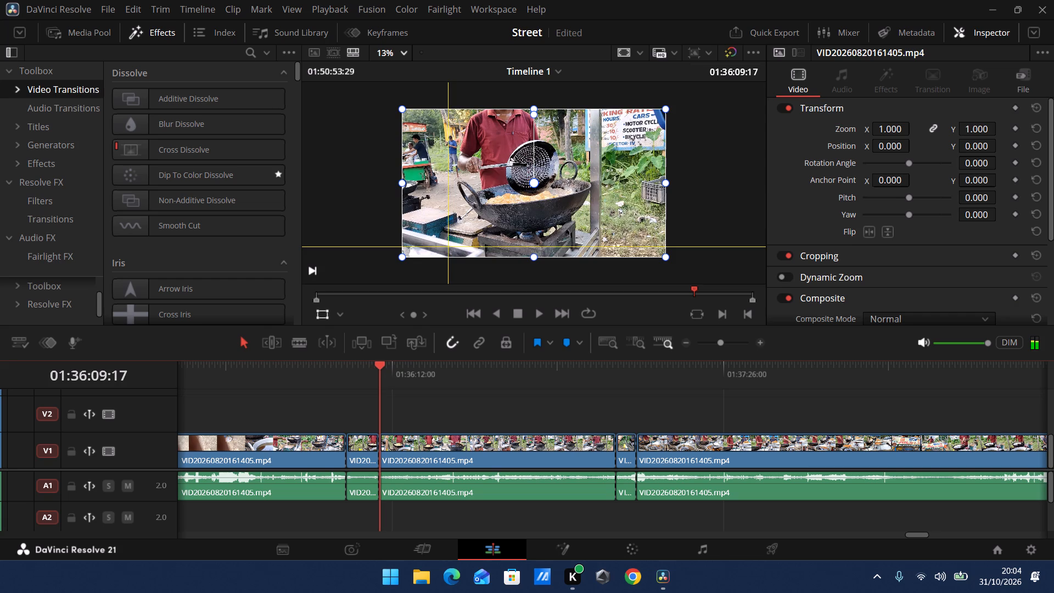
drag(386, 377, 387, 377)
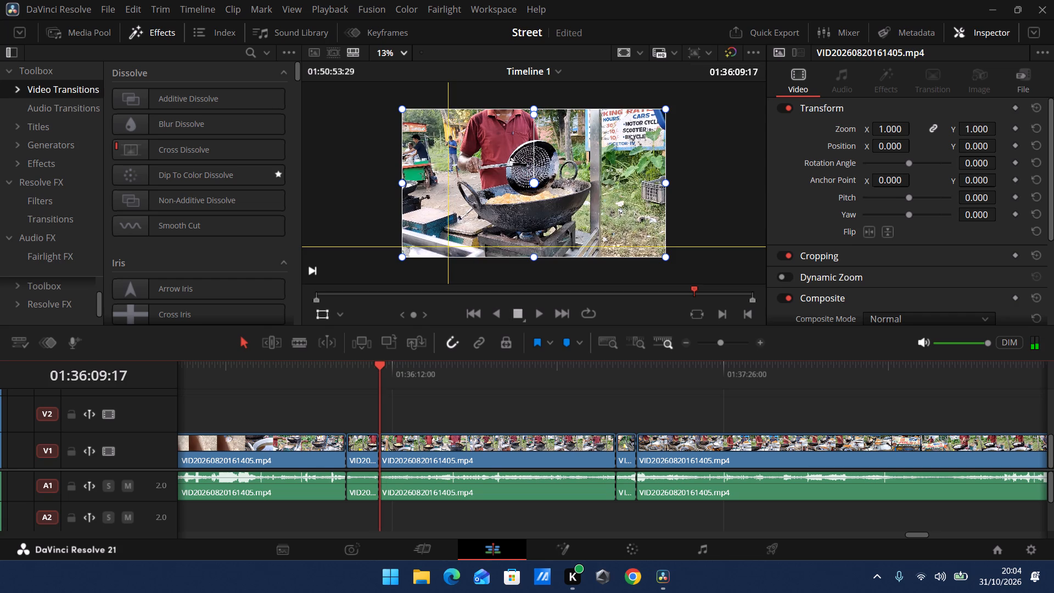
click(540, 314)
click(515, 316)
click(721, 342)
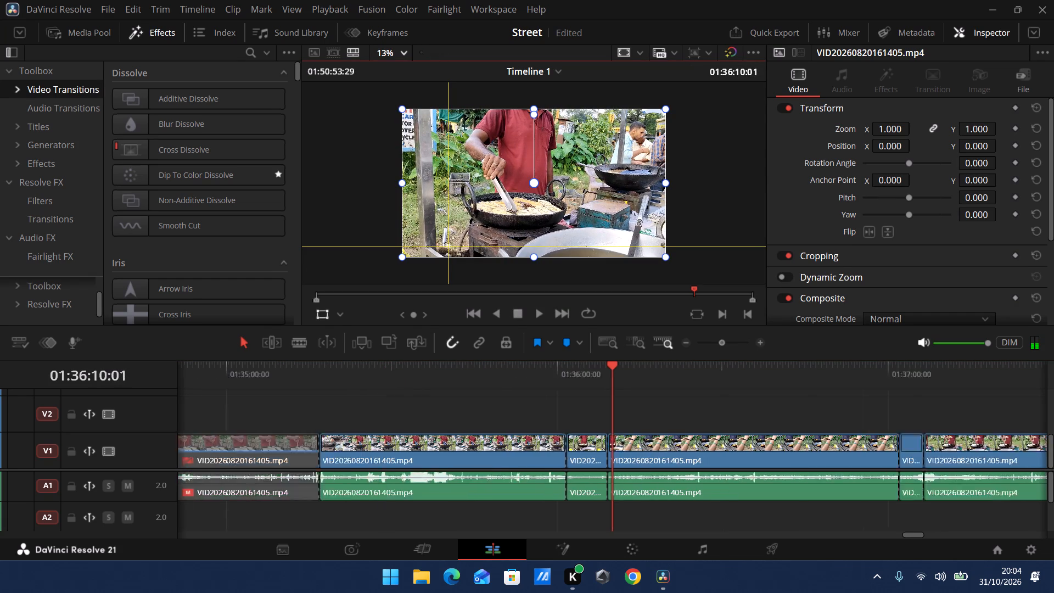
drag(729, 346, 735, 347)
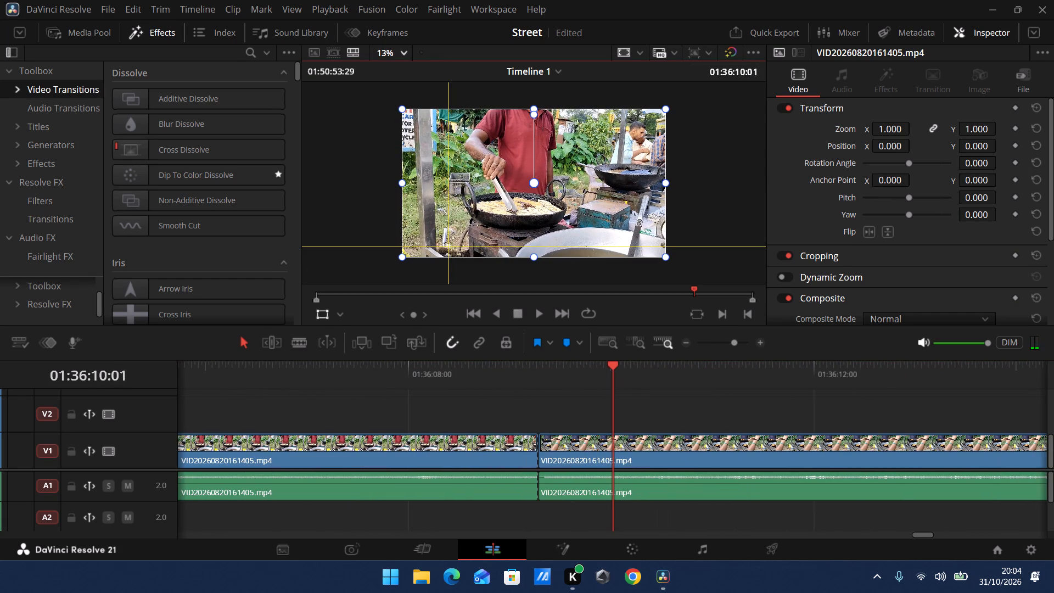
drag(546, 453, 612, 451)
drag(610, 451, 616, 452)
drag(546, 488, 611, 490)
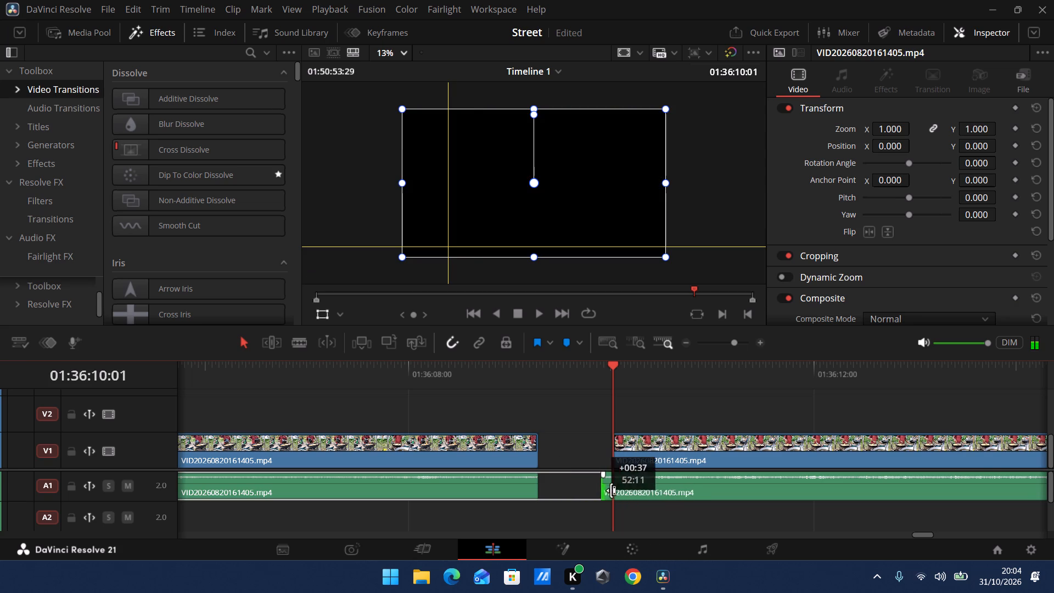
drag(611, 490, 615, 491)
Play through the raw frying shot from 01:36:10:01 and split its video and audio at about 01:36:22.
scroll(640, 358, down, 2)
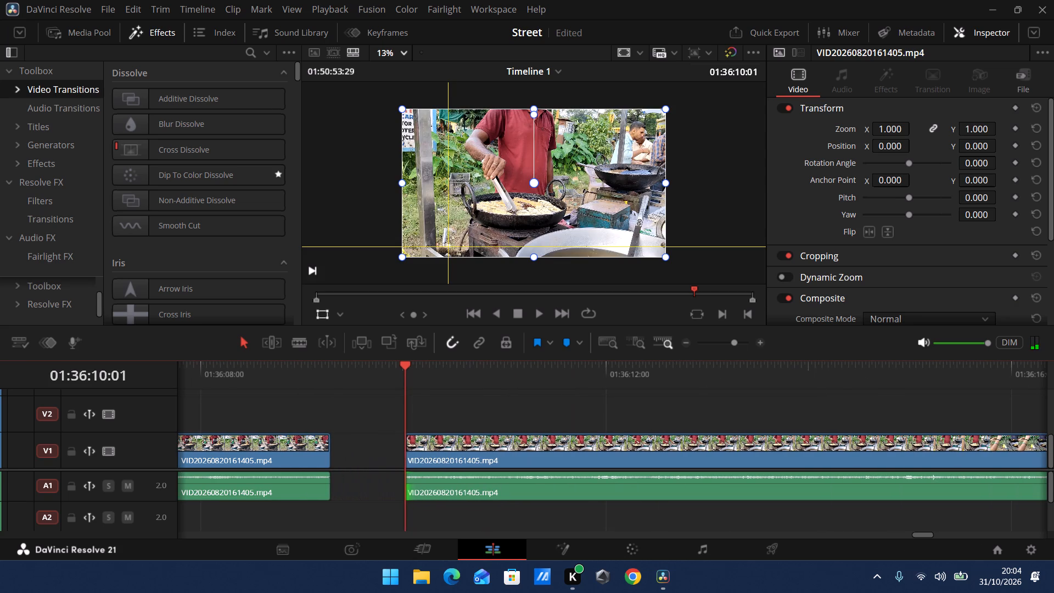
click(533, 311)
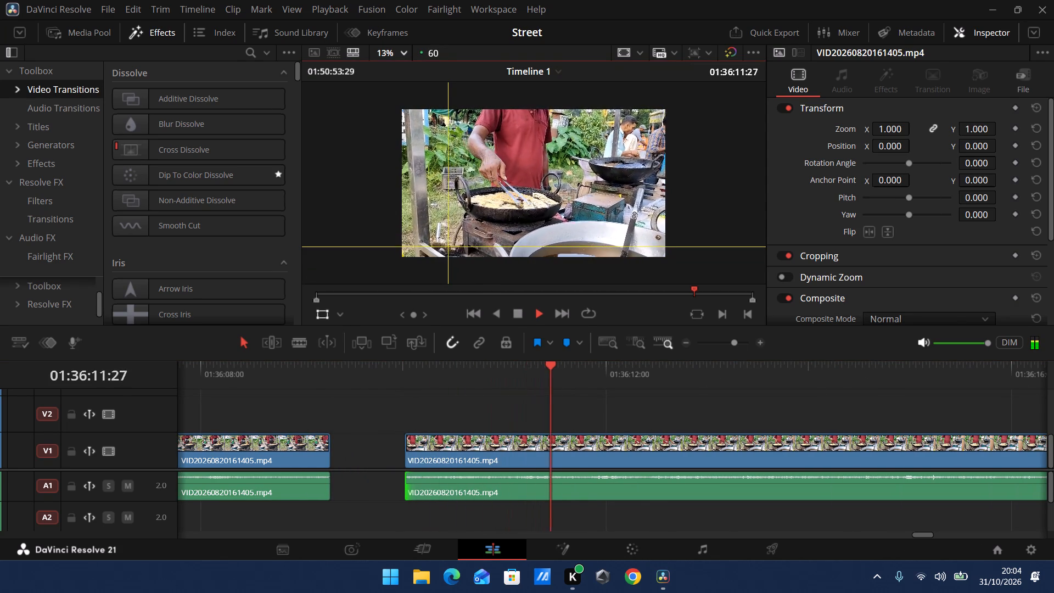
click(515, 312)
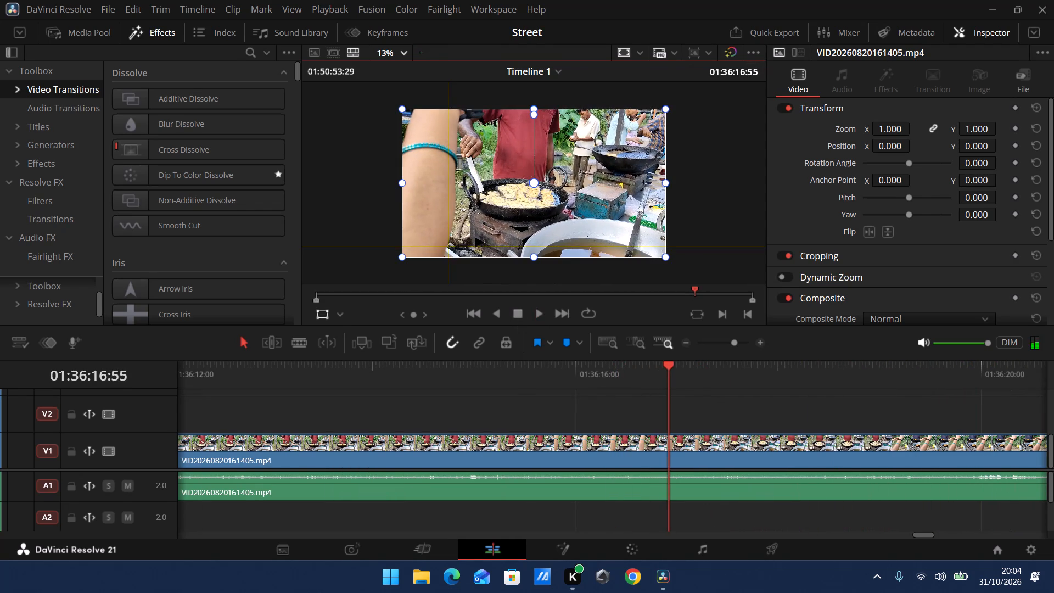
key(p)
key(space)
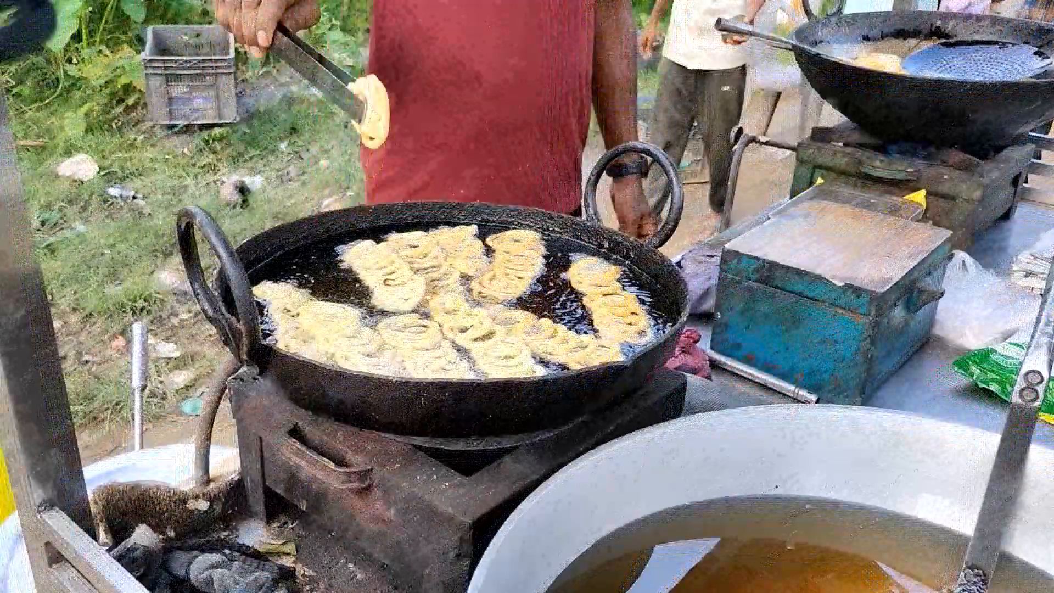
key(space)
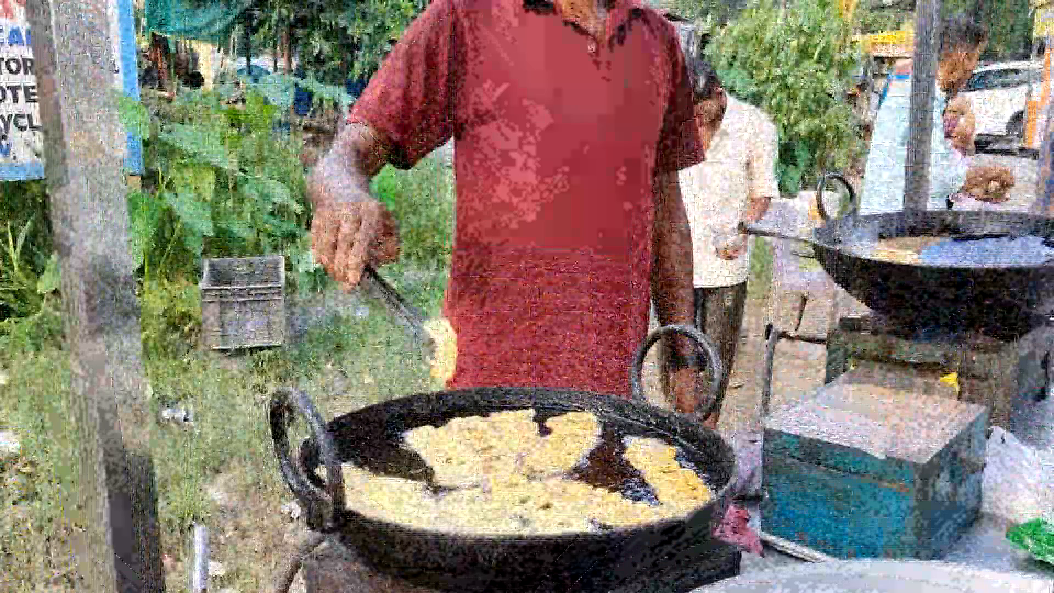
key(space)
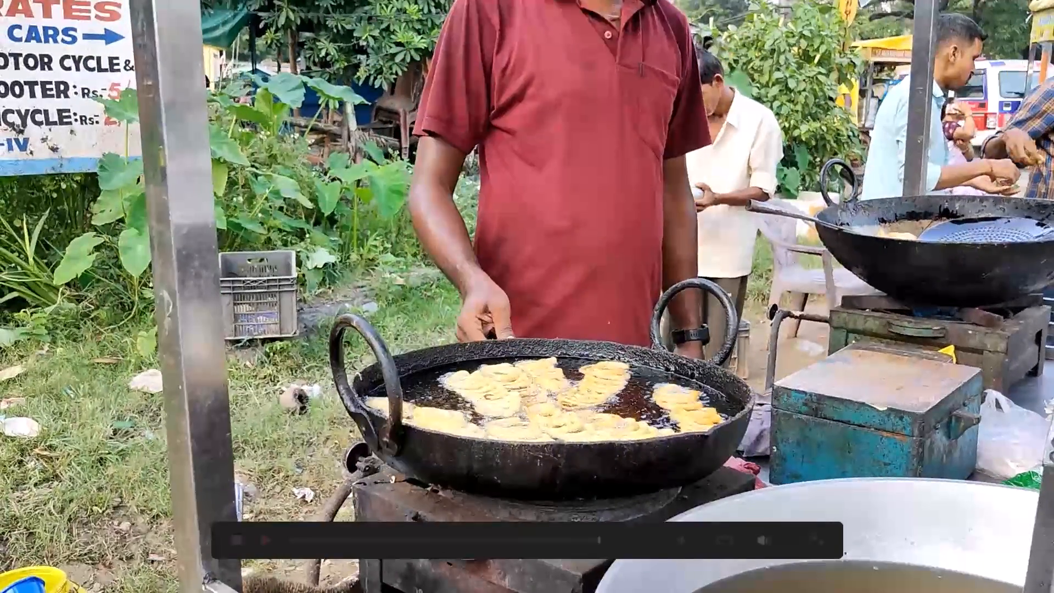
key(space)
key(Escape)
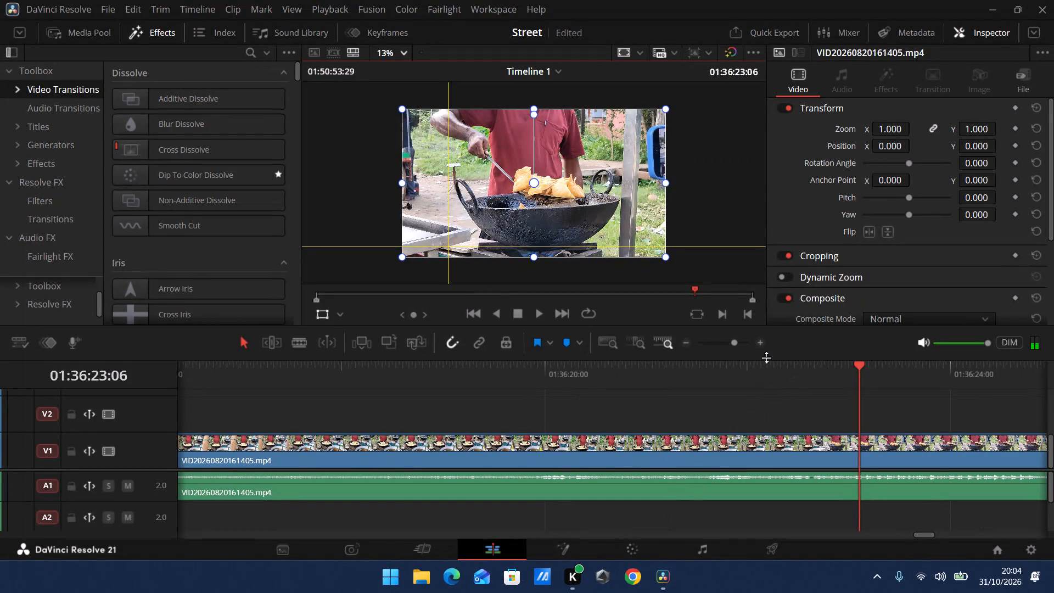
drag(857, 367, 804, 373)
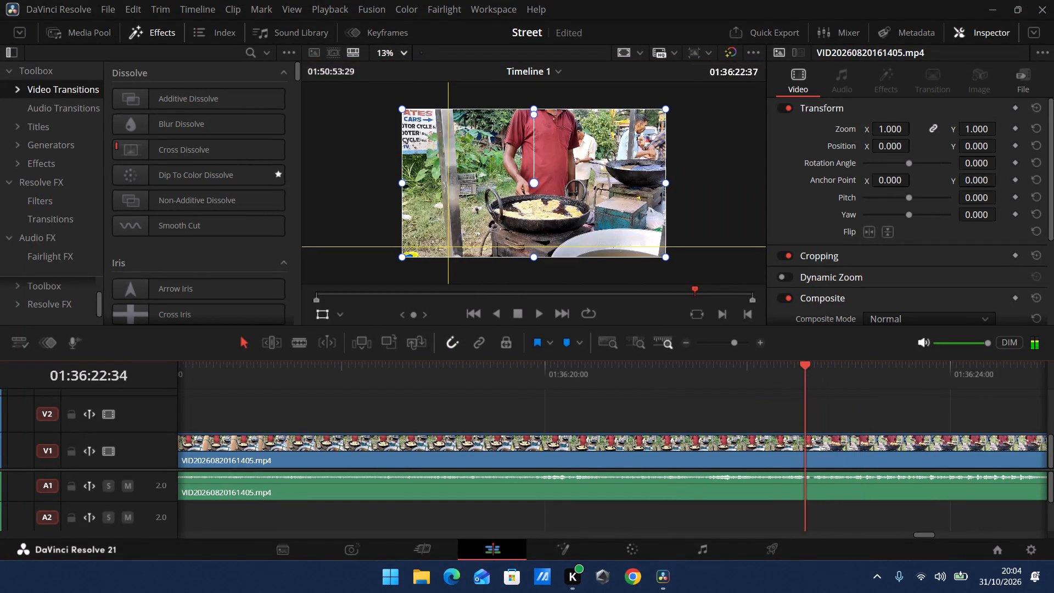
drag(804, 373, 786, 375)
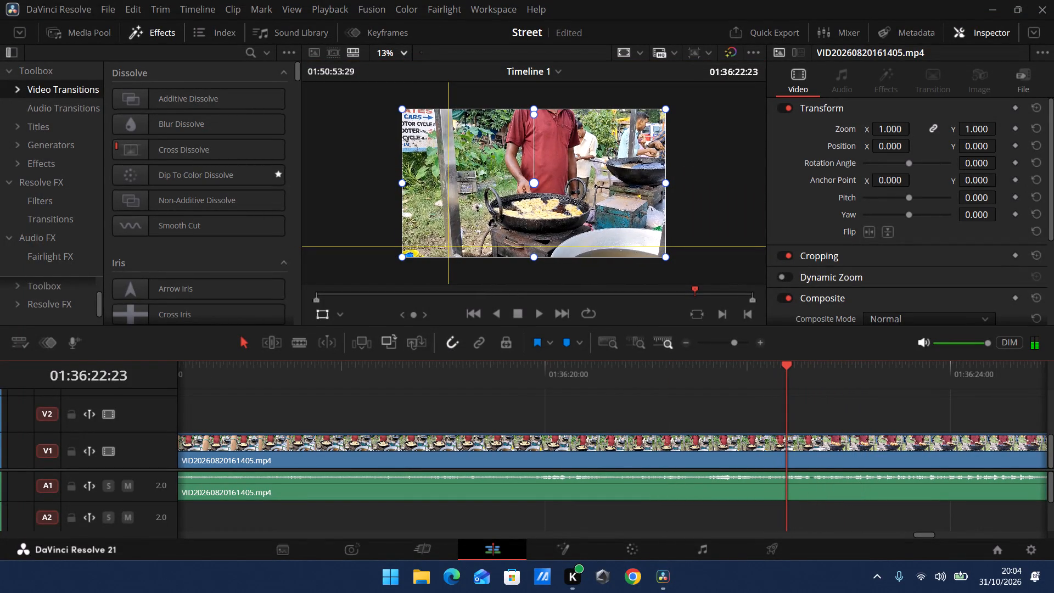
click(292, 343)
click(777, 456)
click(772, 485)
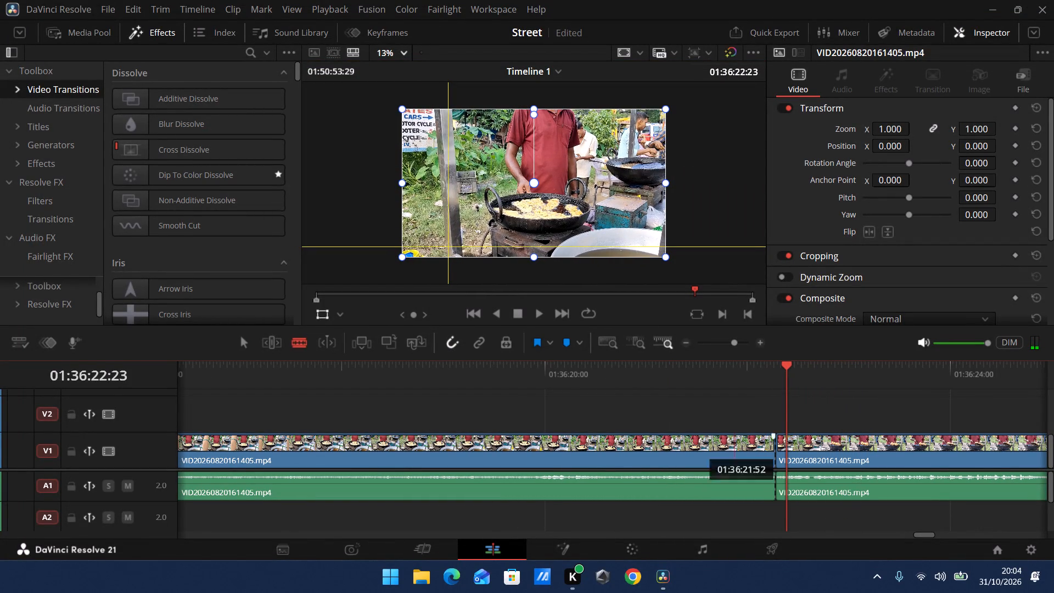
Copy the isolated frying shot with its audio and paste it at the end of the edit, at 01:23:07:01.
click(248, 341)
drag(653, 417, 651, 480)
key(ctrl+c)
drag(733, 340, 716, 345)
scroll(405, 379, up, 1)
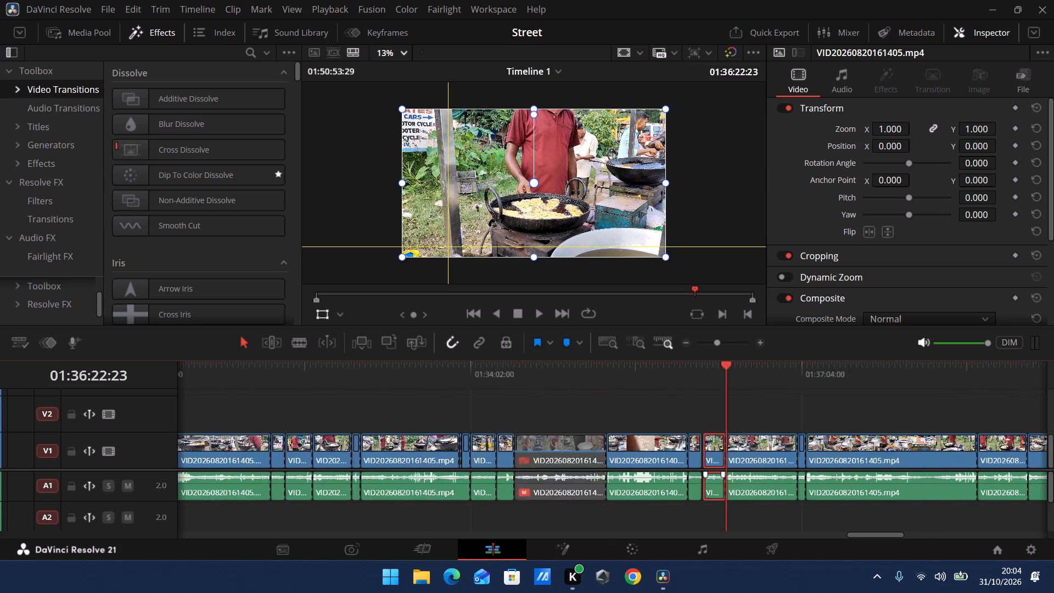
scroll(421, 382, up, 3)
click(405, 385)
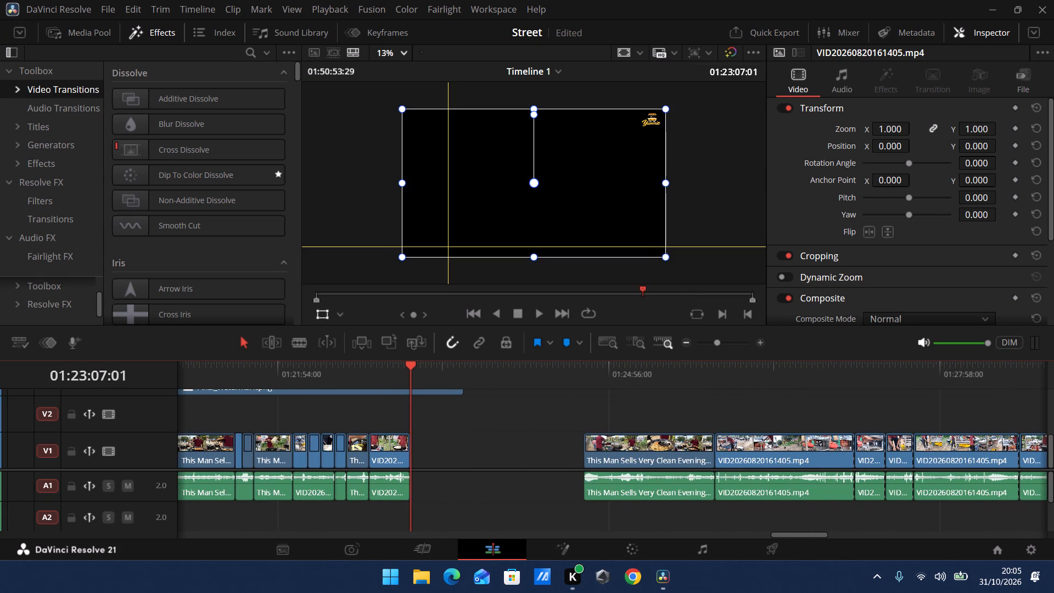
key(ctrl+v)
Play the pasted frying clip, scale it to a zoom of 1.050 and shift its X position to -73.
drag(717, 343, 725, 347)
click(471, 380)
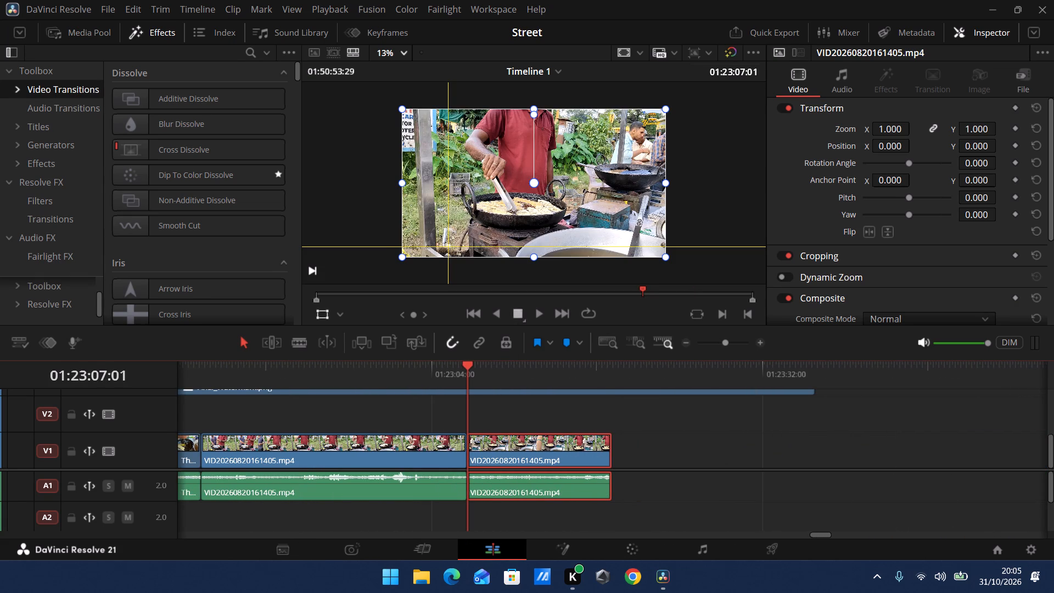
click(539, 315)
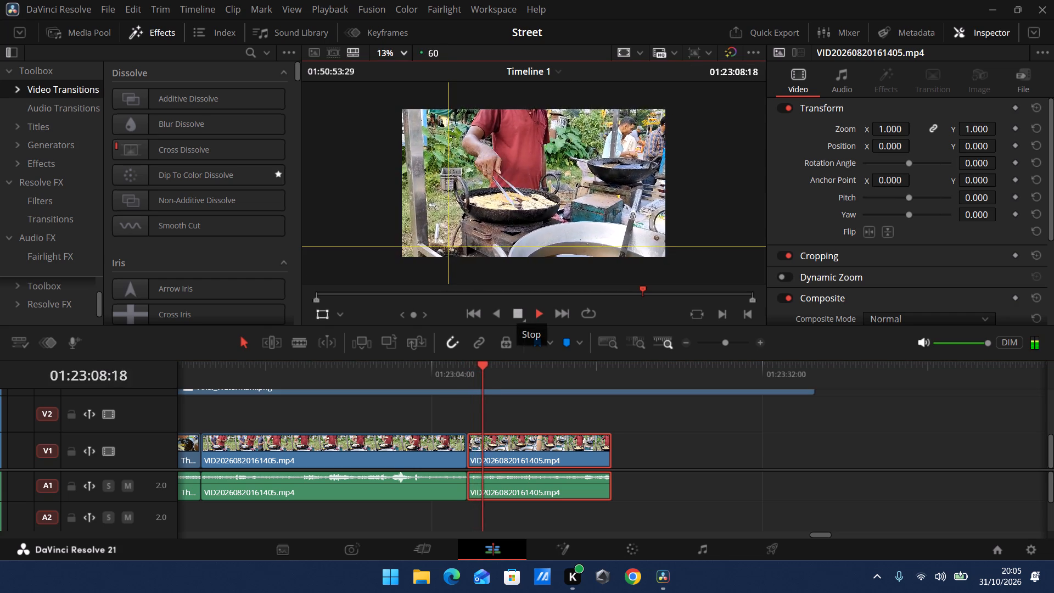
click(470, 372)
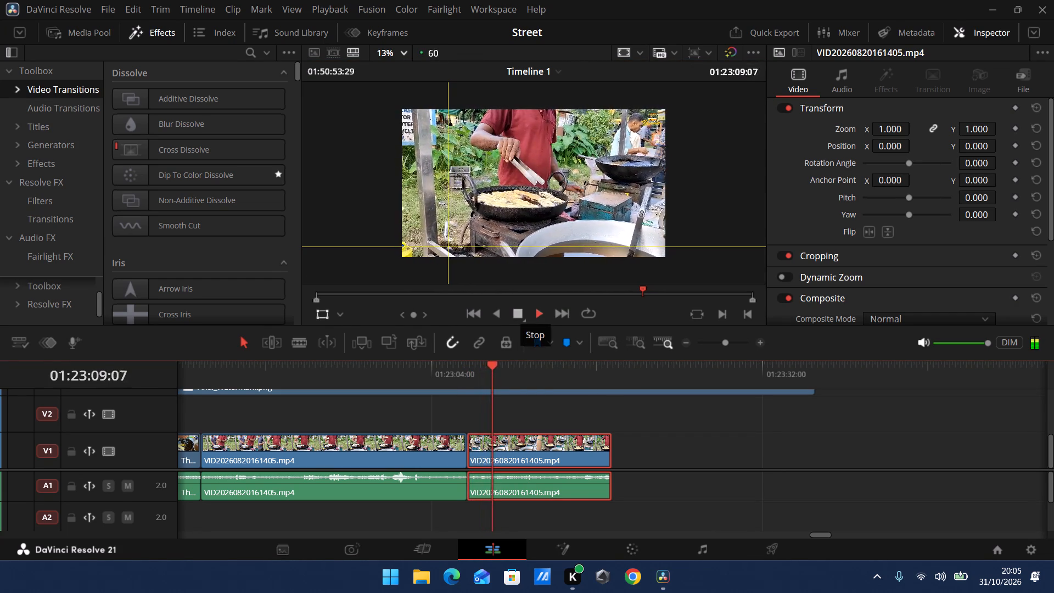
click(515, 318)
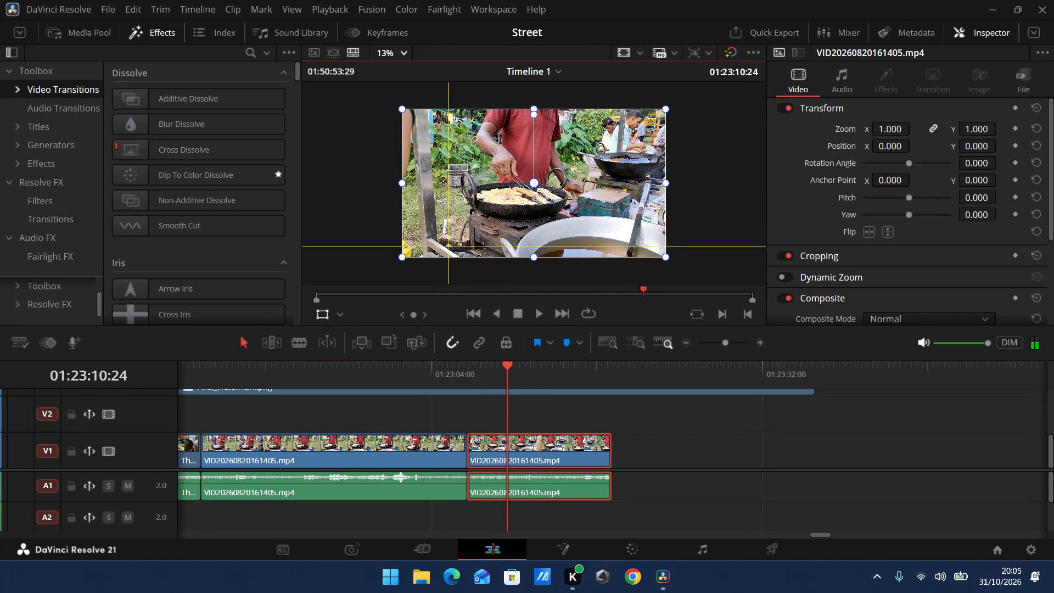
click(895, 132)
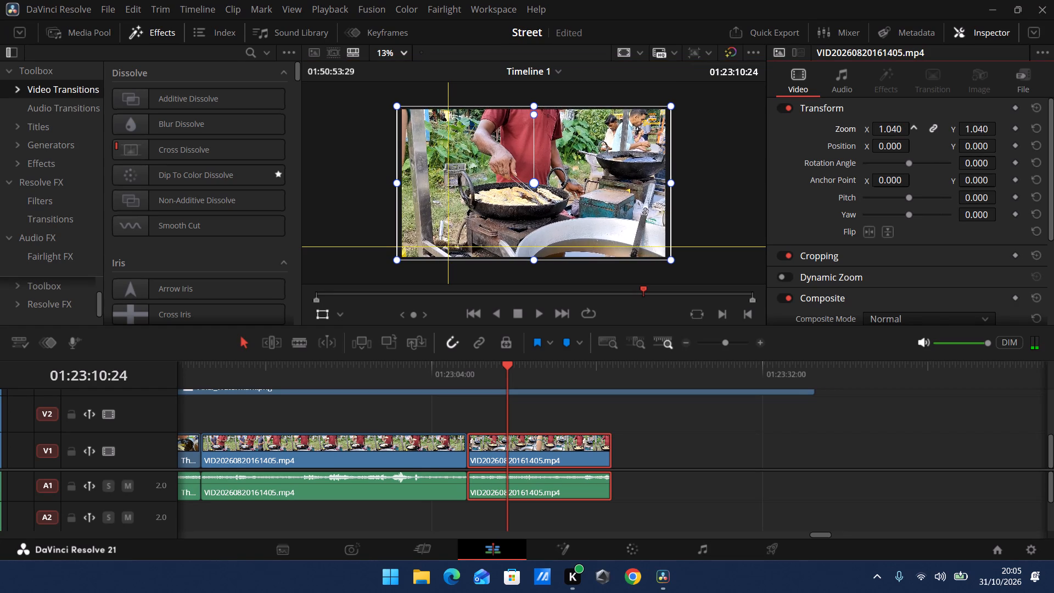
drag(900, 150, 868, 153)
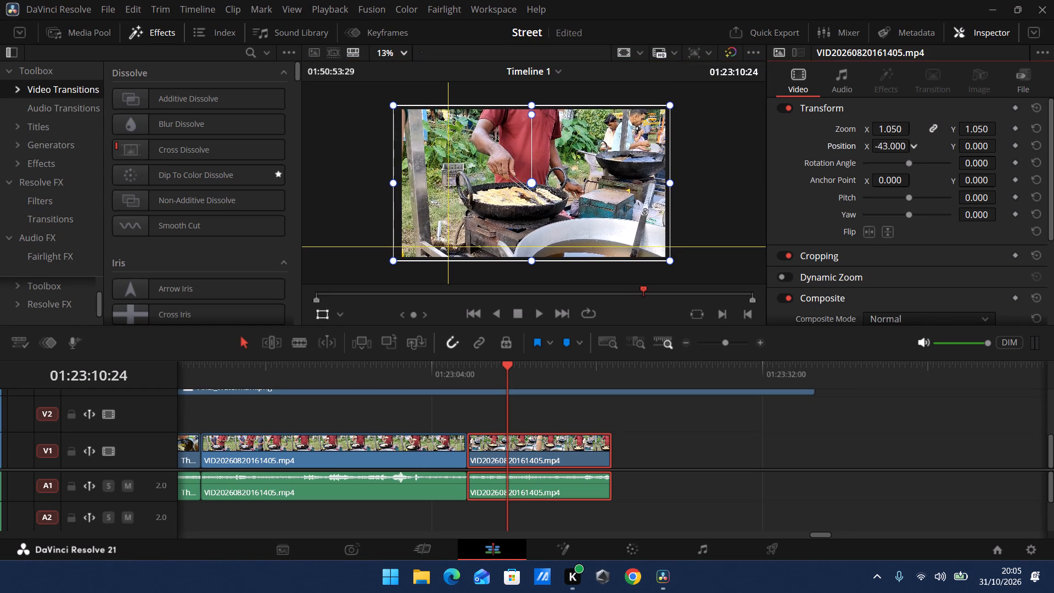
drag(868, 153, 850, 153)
Recheck the pasted frying clip and reframe it with a zoom of 1.100 and an X position of -178.
click(464, 388)
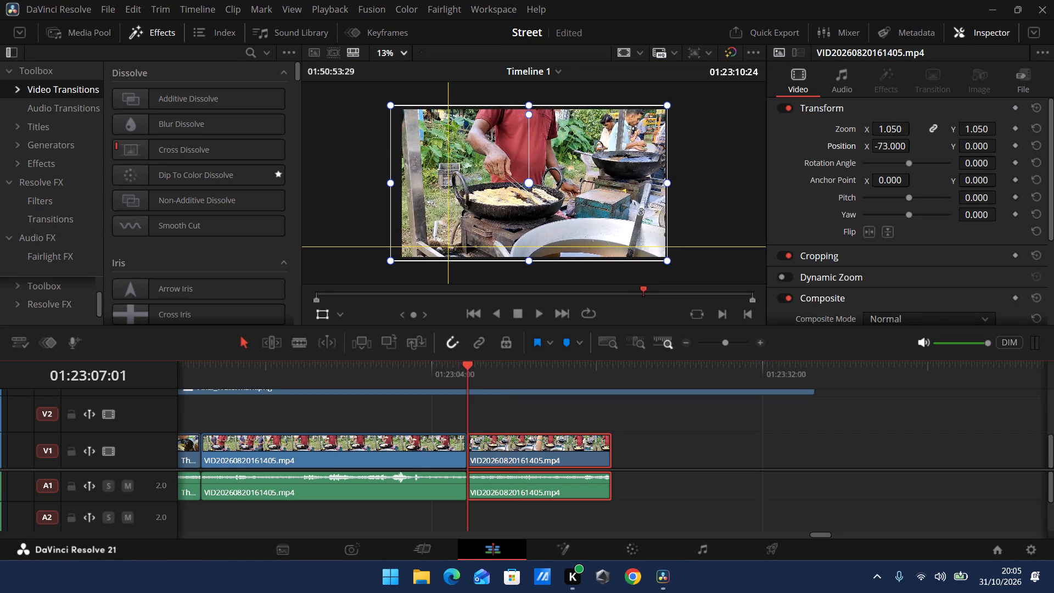
click(540, 315)
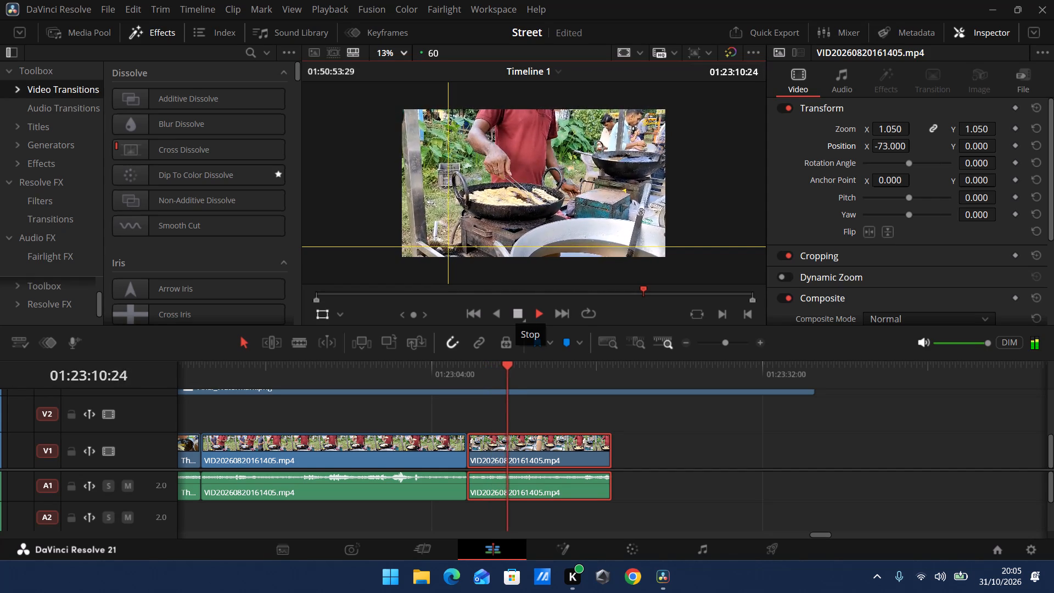
click(518, 313)
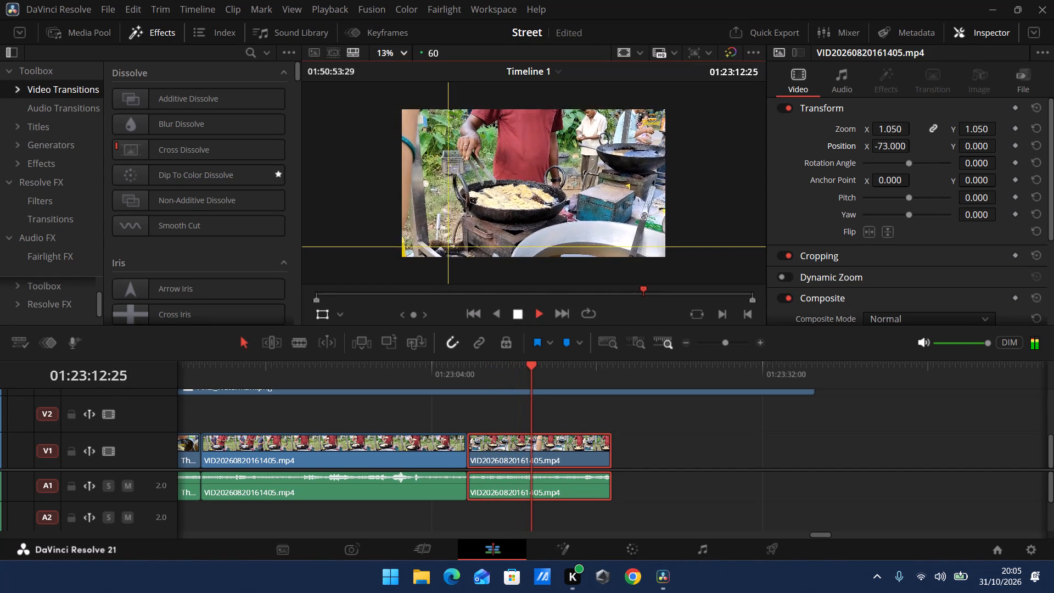
click(896, 132)
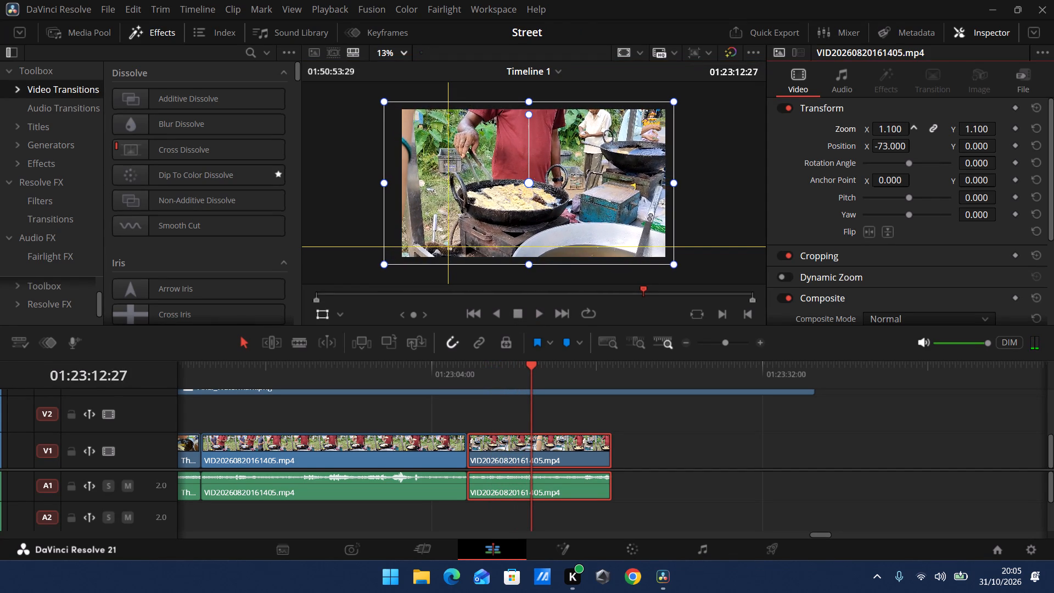
drag(896, 146, 787, 151)
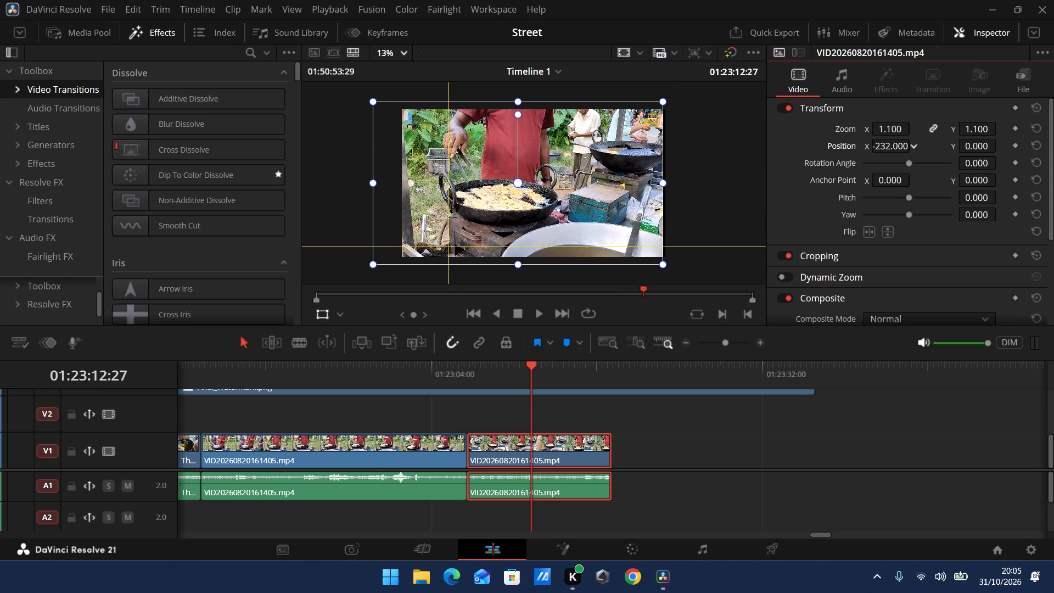
drag(787, 151, 824, 152)
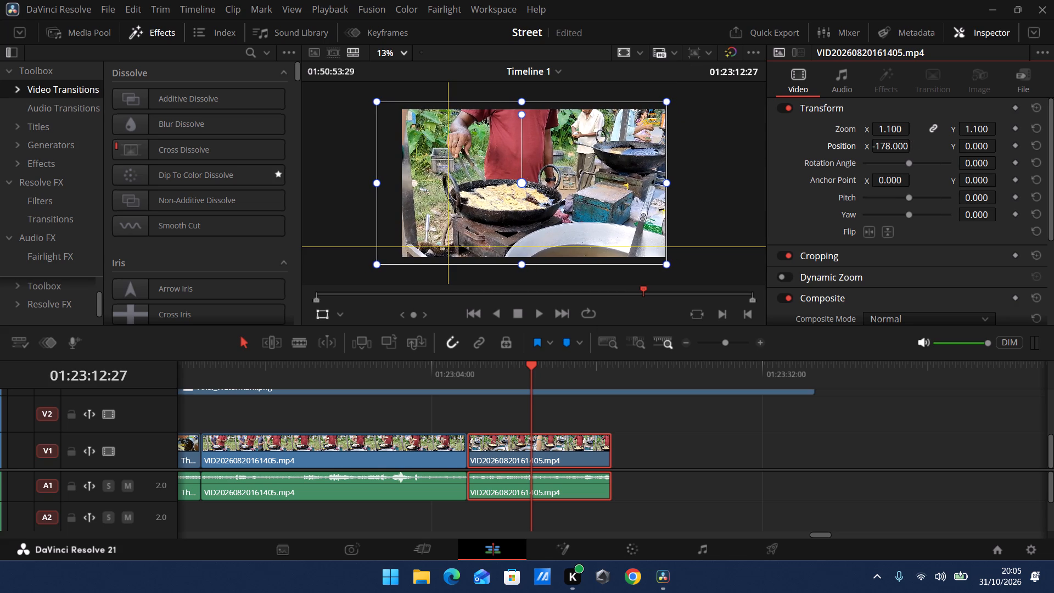
Play back the reframed frying clip from its start to check the framing up to about 01:23:13.
click(471, 385)
click(538, 316)
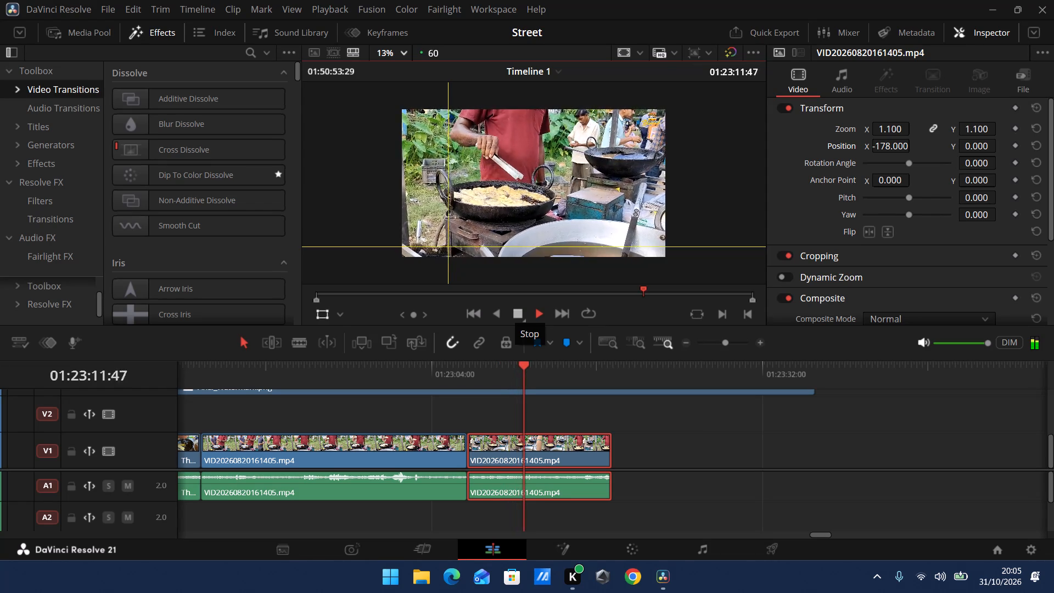
click(519, 315)
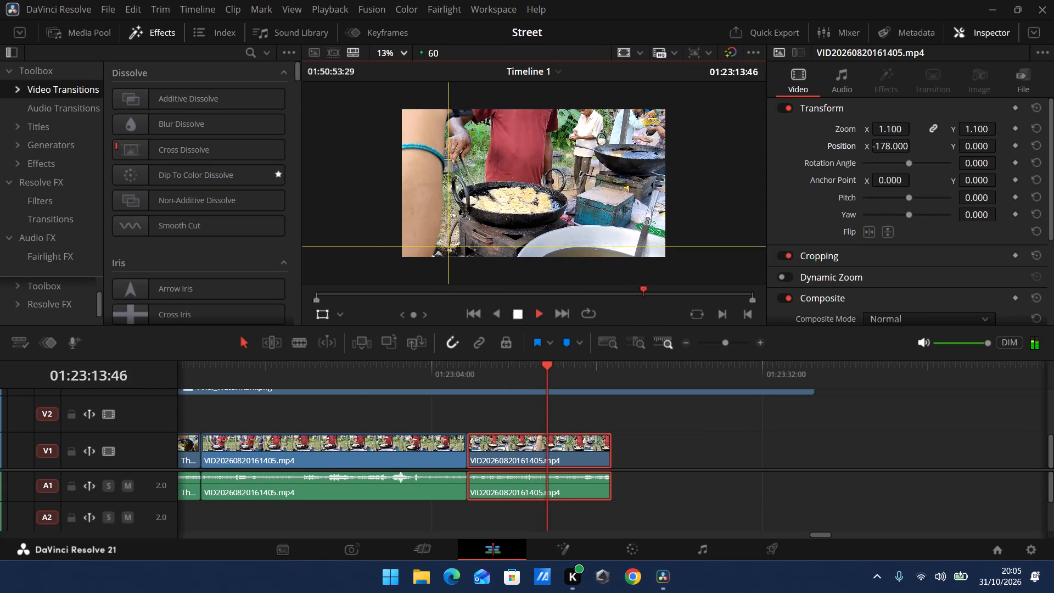
click(467, 390)
click(472, 390)
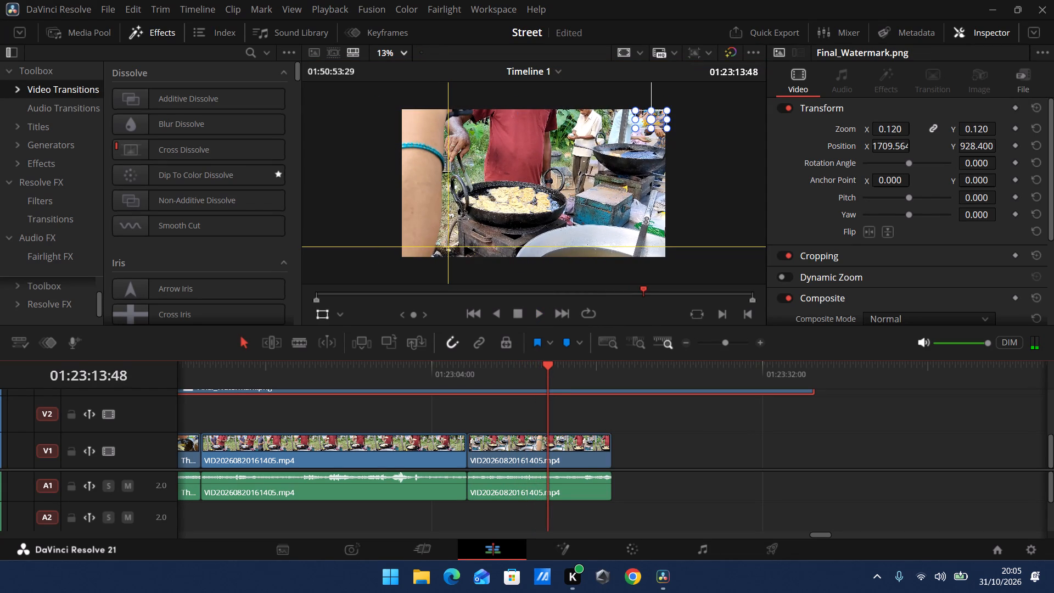
click(471, 385)
click(540, 312)
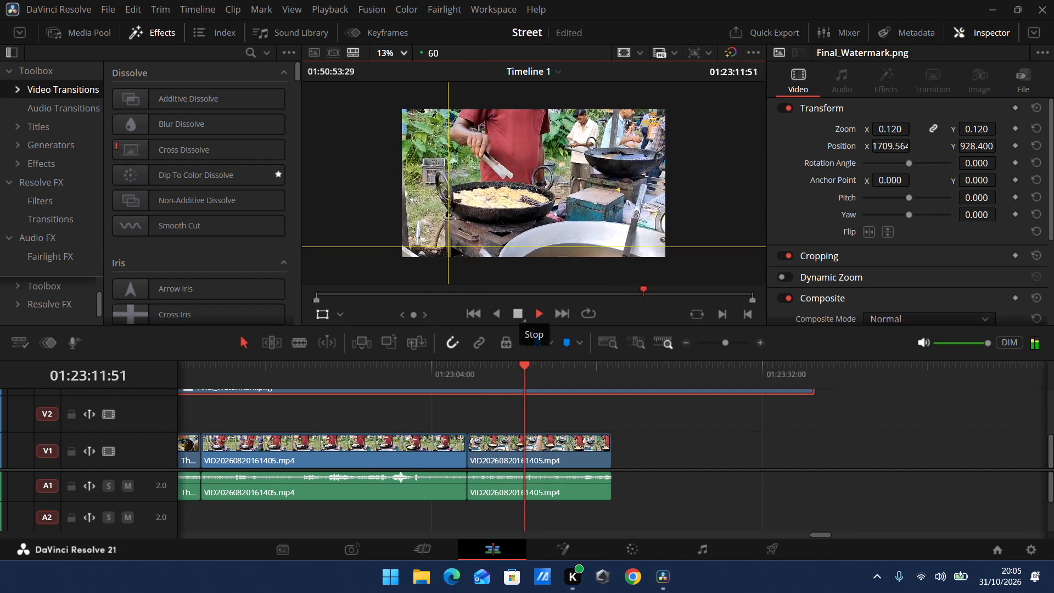
click(517, 315)
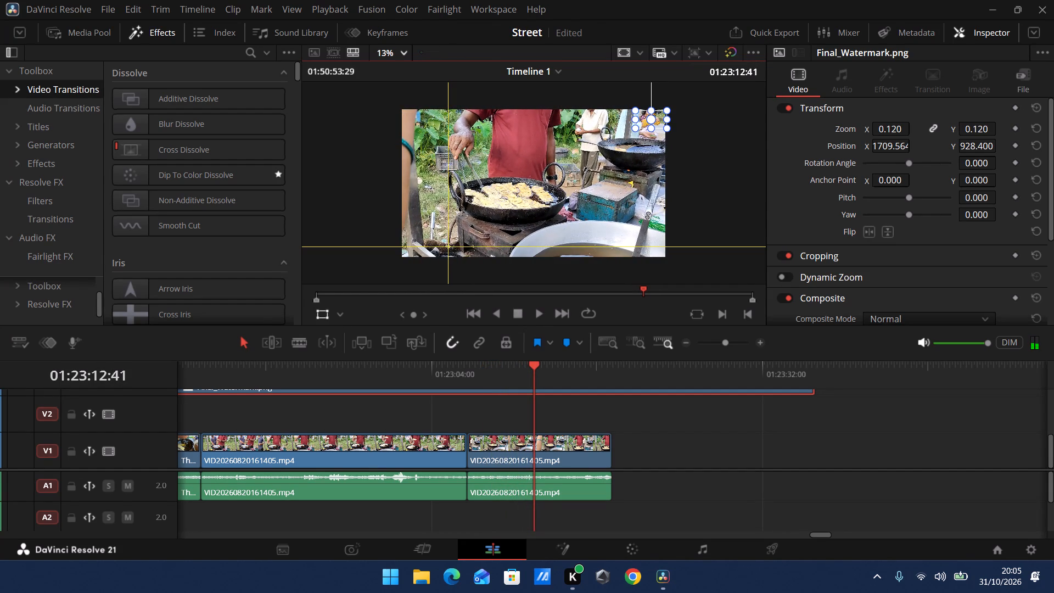
Split the pasted frying clip's video and audio at 01:23:12:30.
drag(726, 345, 731, 346)
drag(609, 366, 609, 366)
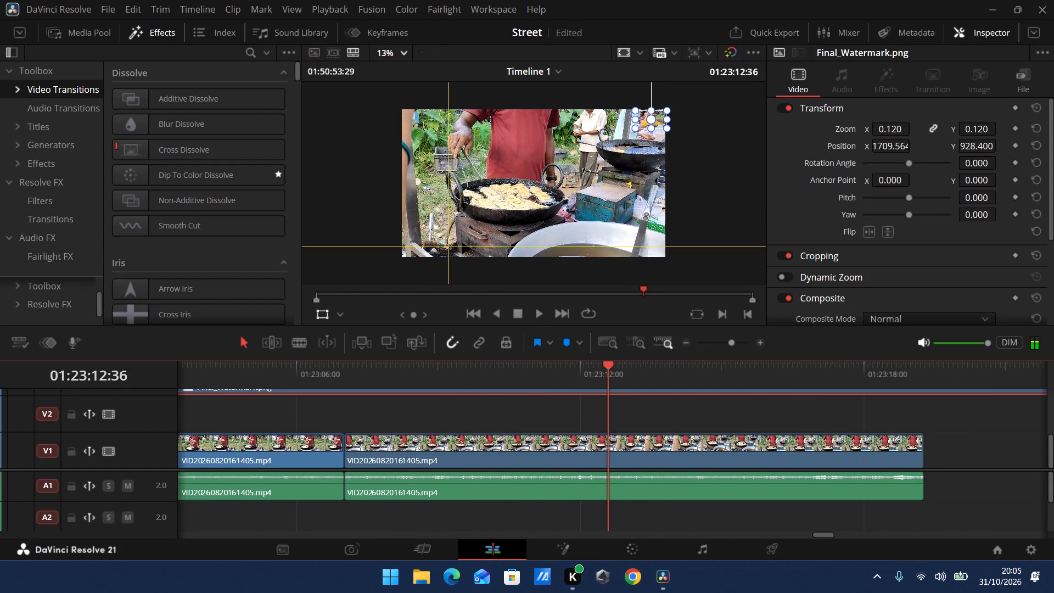
drag(609, 366, 603, 366)
click(604, 365)
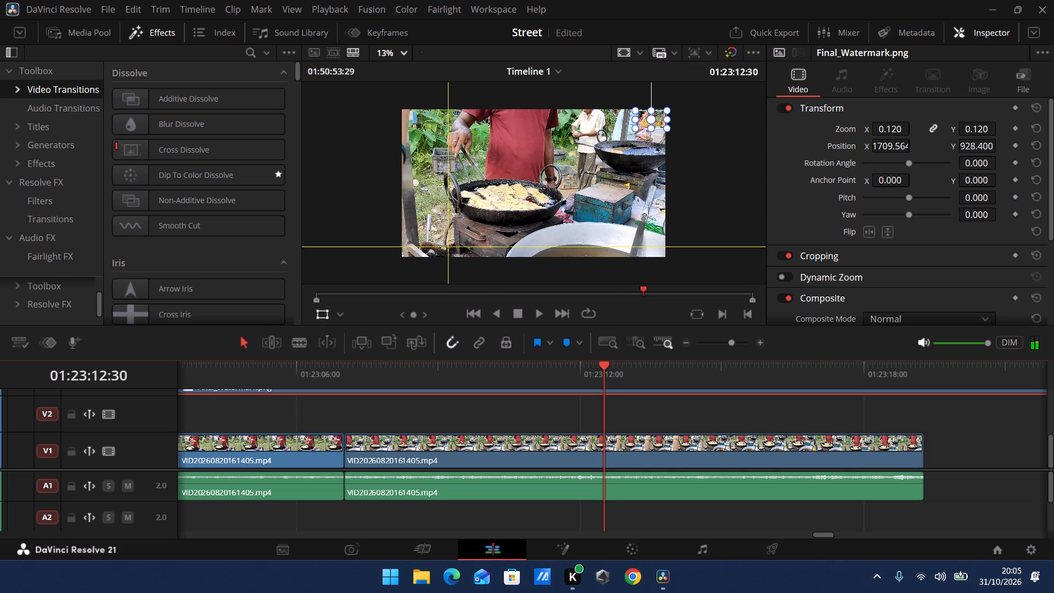
click(291, 346)
click(602, 456)
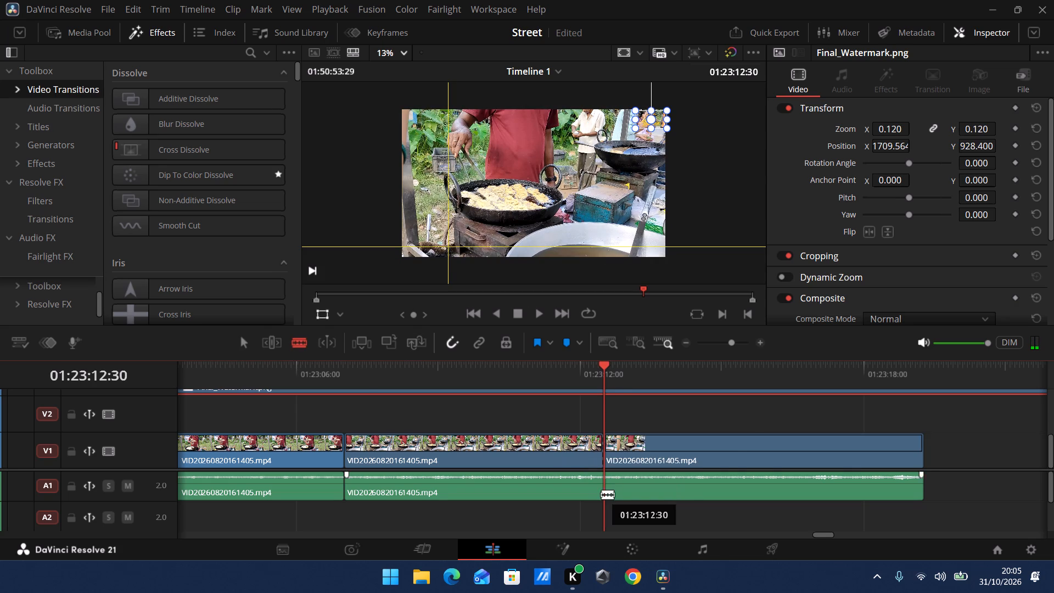
click(601, 494)
click(248, 341)
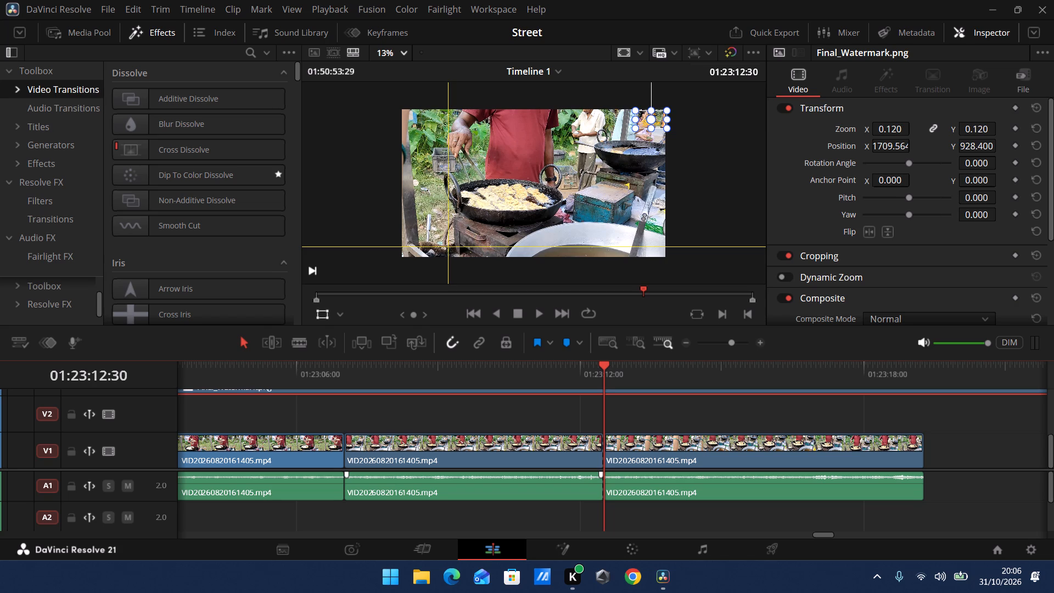
Trim the start of the frying clip after the cut to 01:23:13:56, on both video and audio.
drag(606, 366, 619, 365)
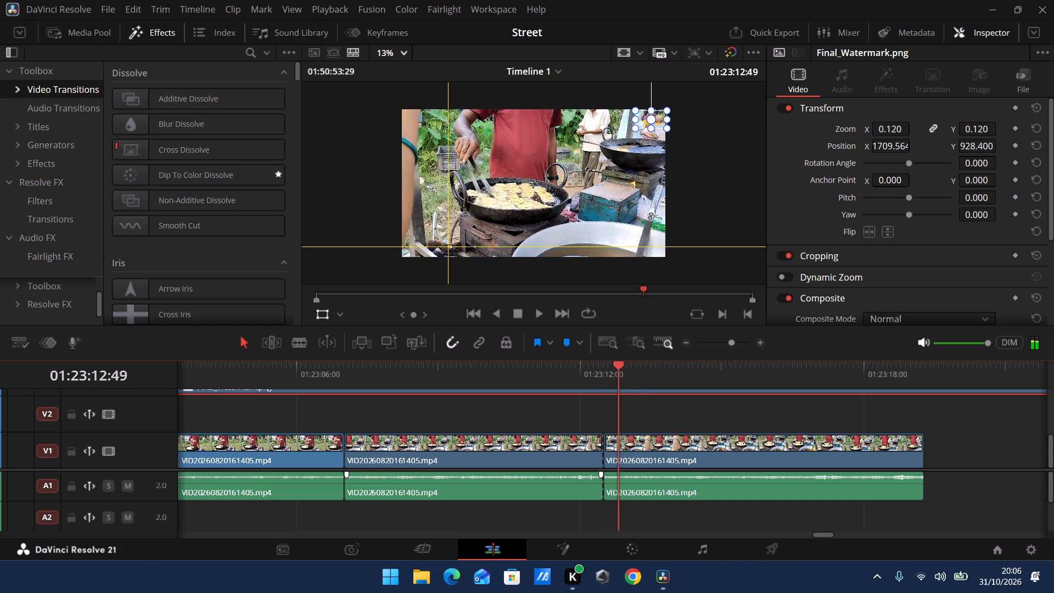
drag(619, 365, 671, 371)
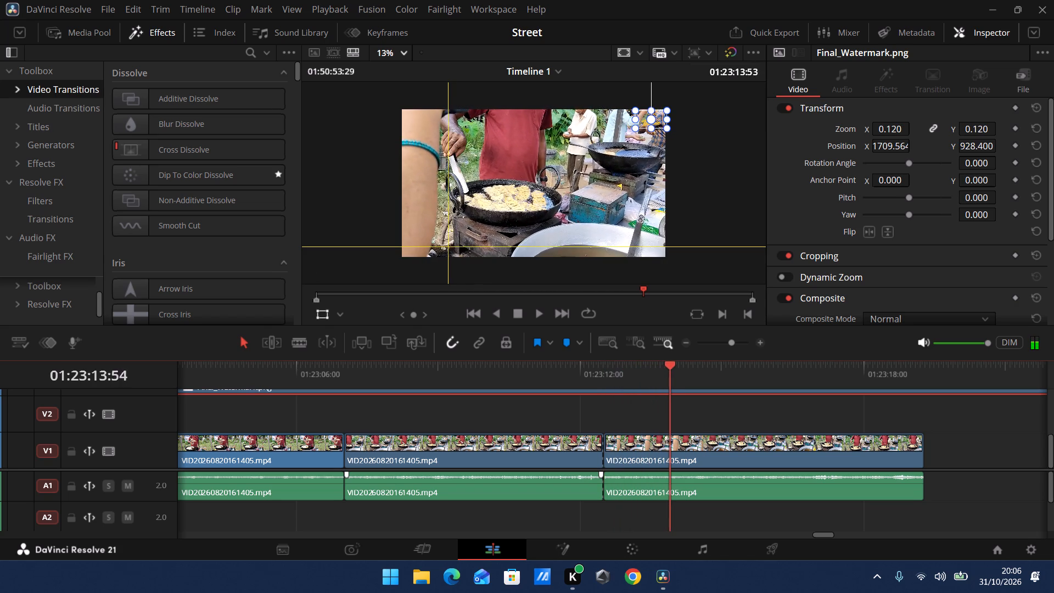
drag(671, 371, 672, 371)
drag(609, 460, 671, 457)
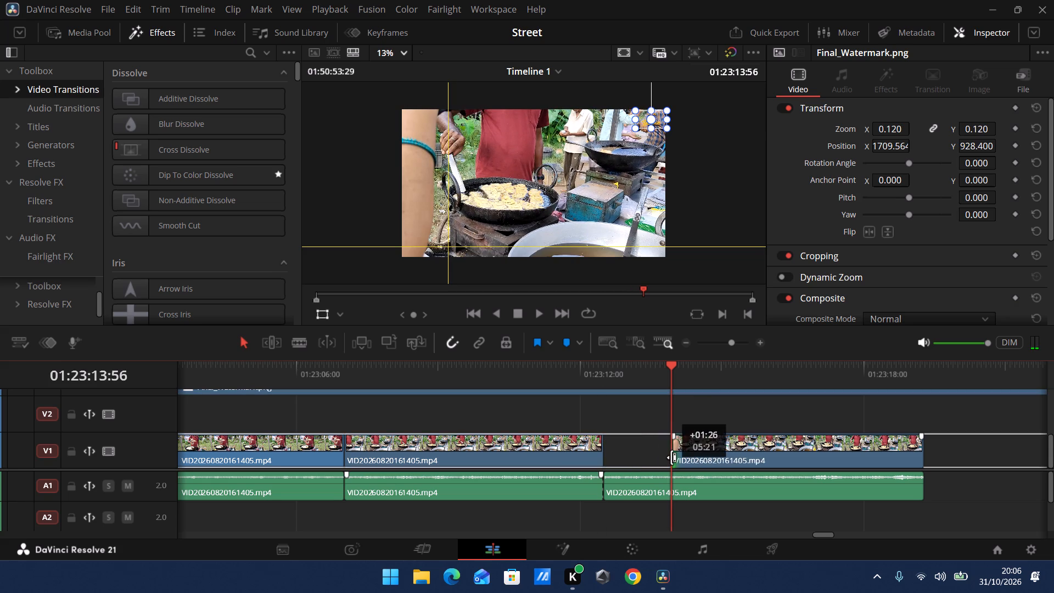
drag(671, 457, 671, 457)
drag(612, 491, 674, 493)
Reframe the trimmed frying clip with a zoom of 1.250 and an X position of -475.
click(699, 445)
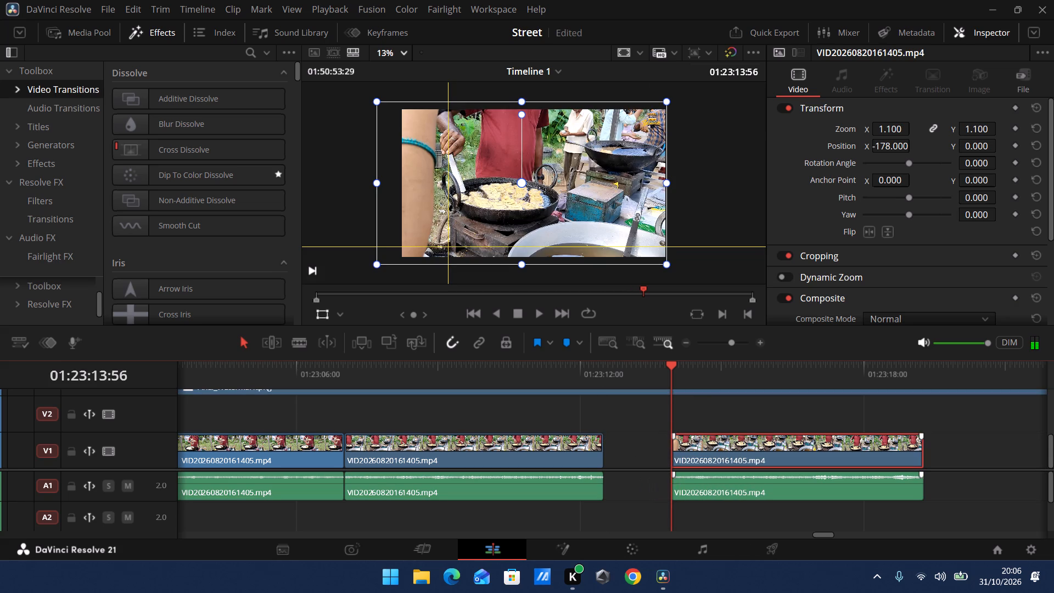
drag(899, 129, 908, 129)
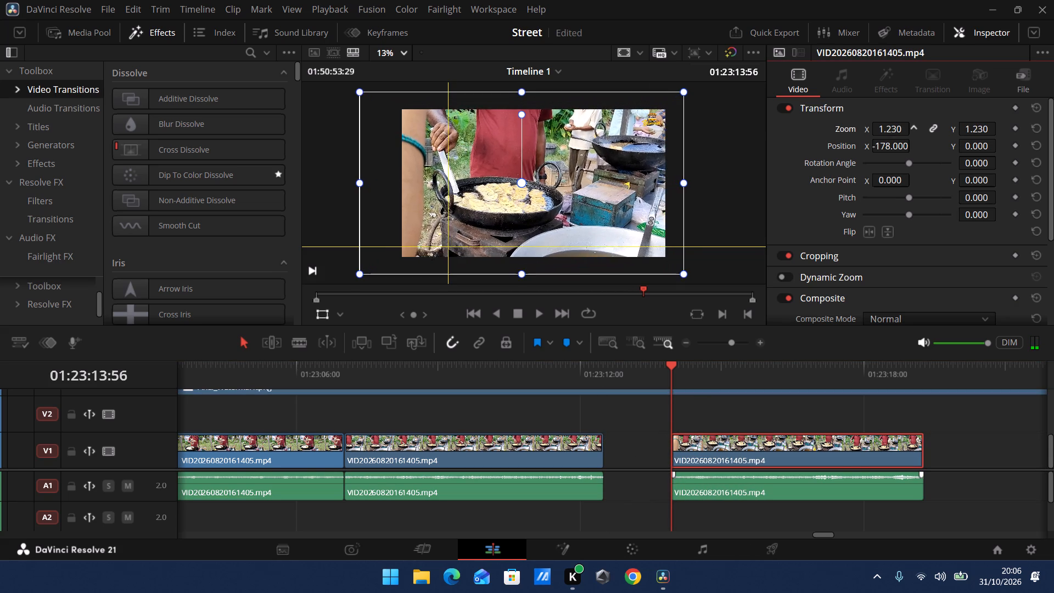
drag(908, 129, 912, 129)
drag(894, 148, 706, 155)
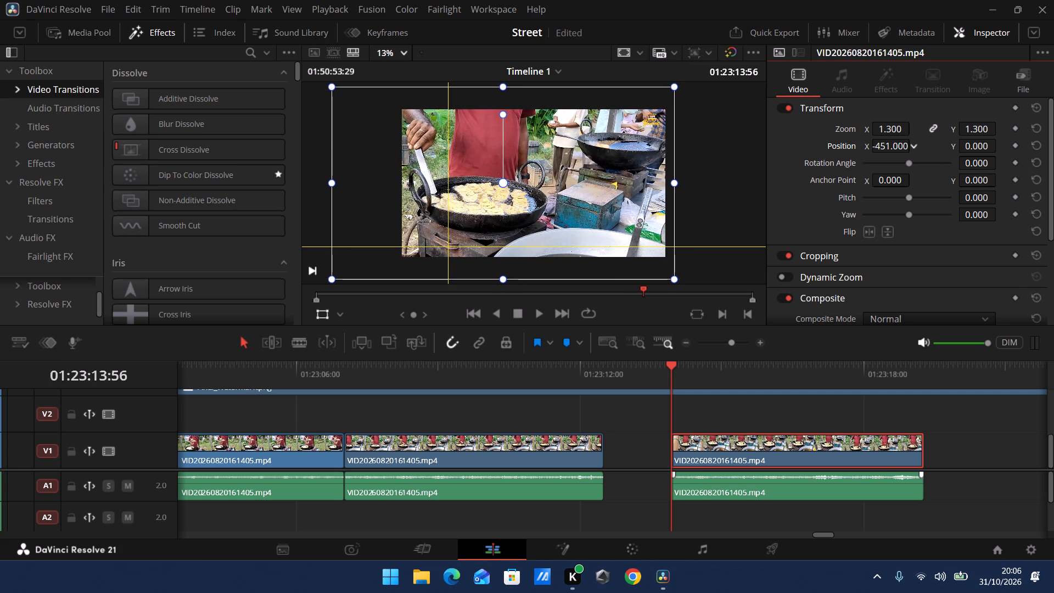
drag(706, 155, 705, 155)
click(904, 128)
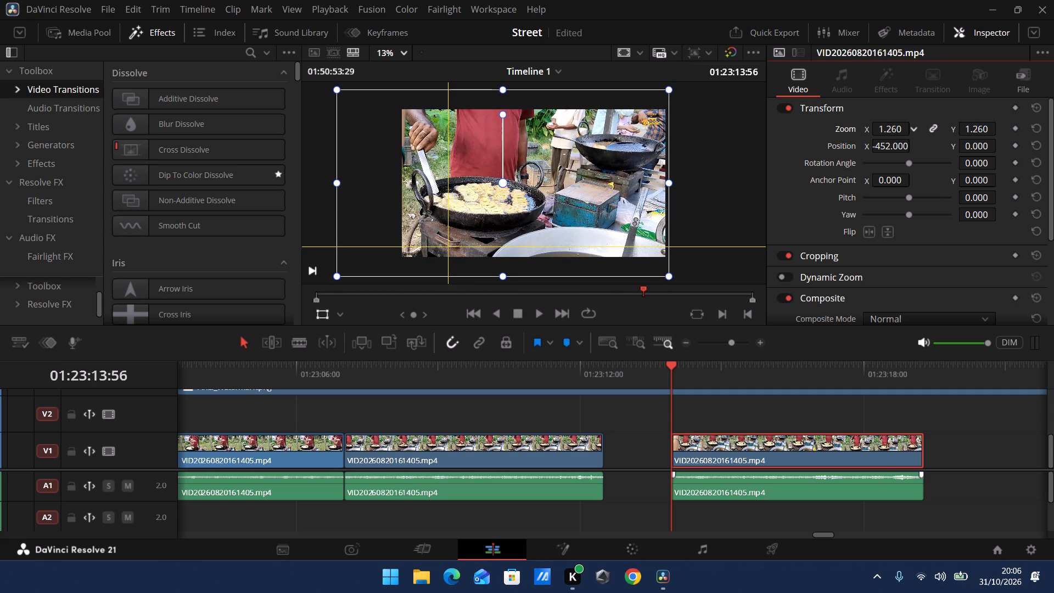
click(895, 149)
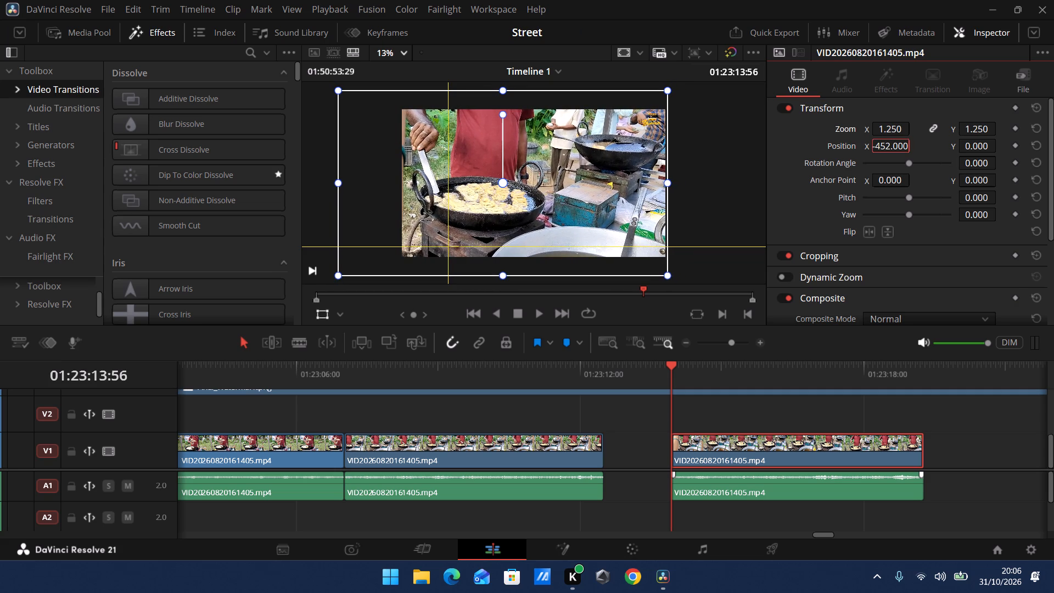
scroll(675, 153, up, 1)
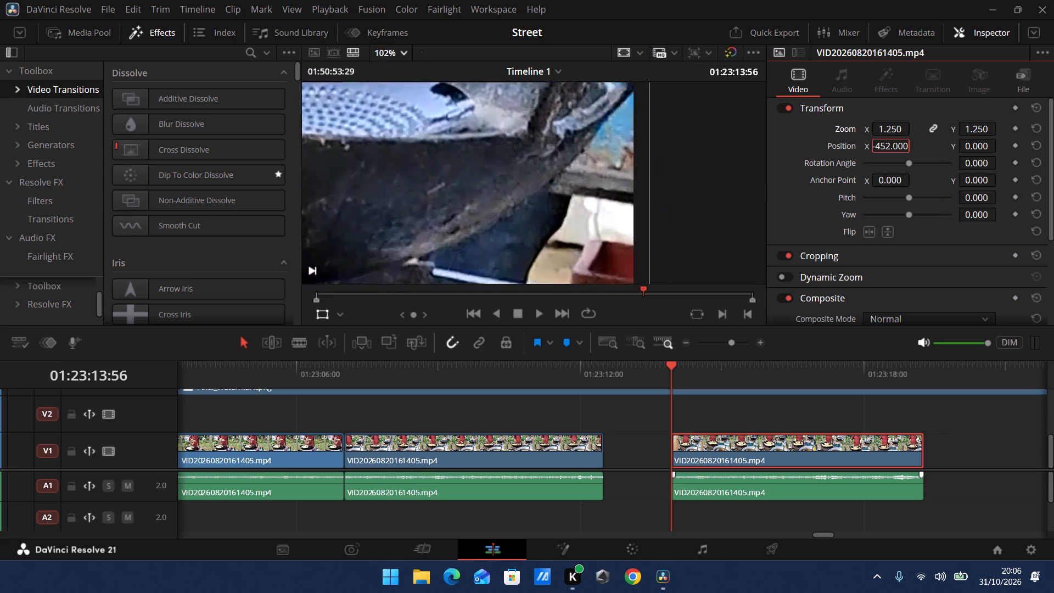
scroll(672, 157, up, 1)
drag(899, 143, 889, 145)
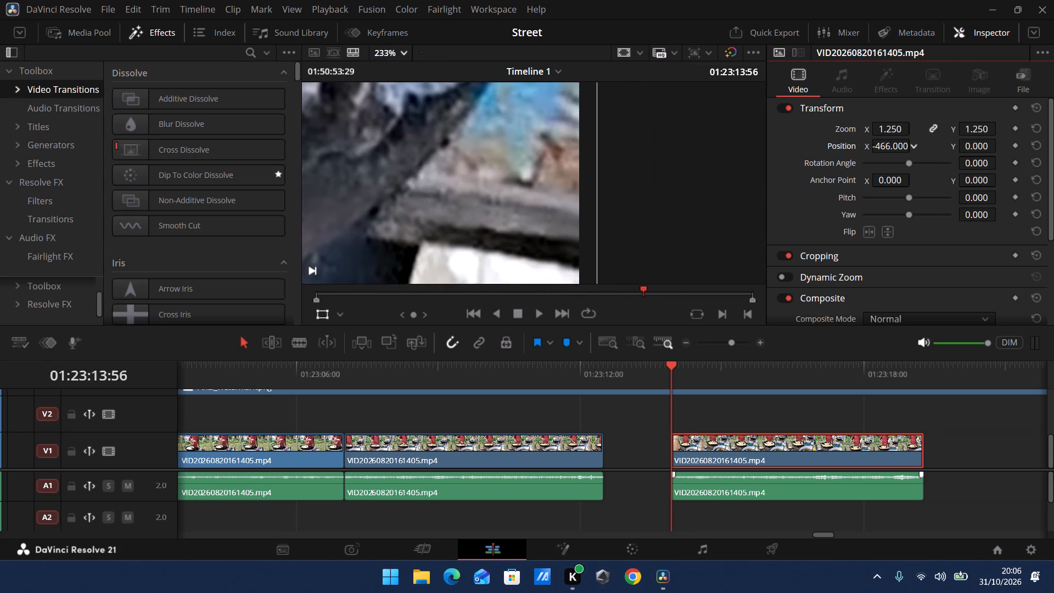
drag(889, 145, 883, 146)
click(405, 54)
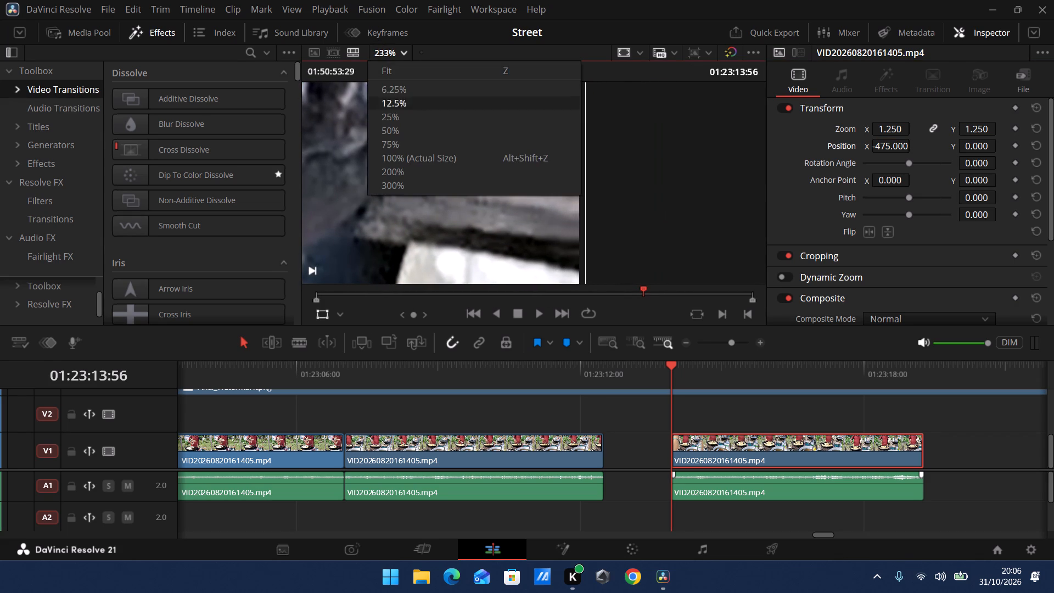
click(410, 114)
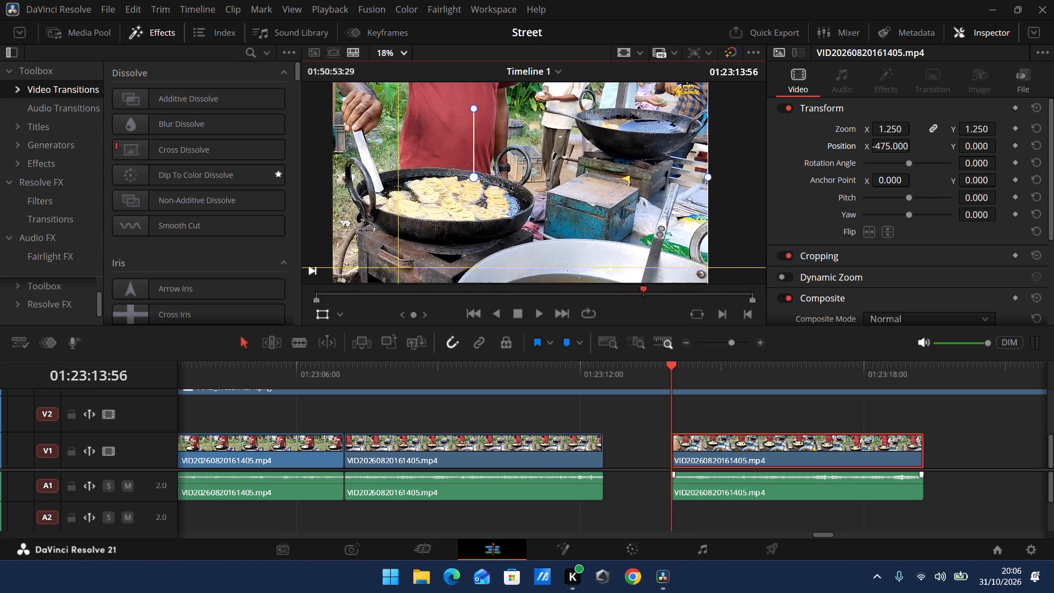
Move the reframed clip's video and audio back to close the gap at 01:23:12:30, and play back the join.
drag(758, 417, 758, 423)
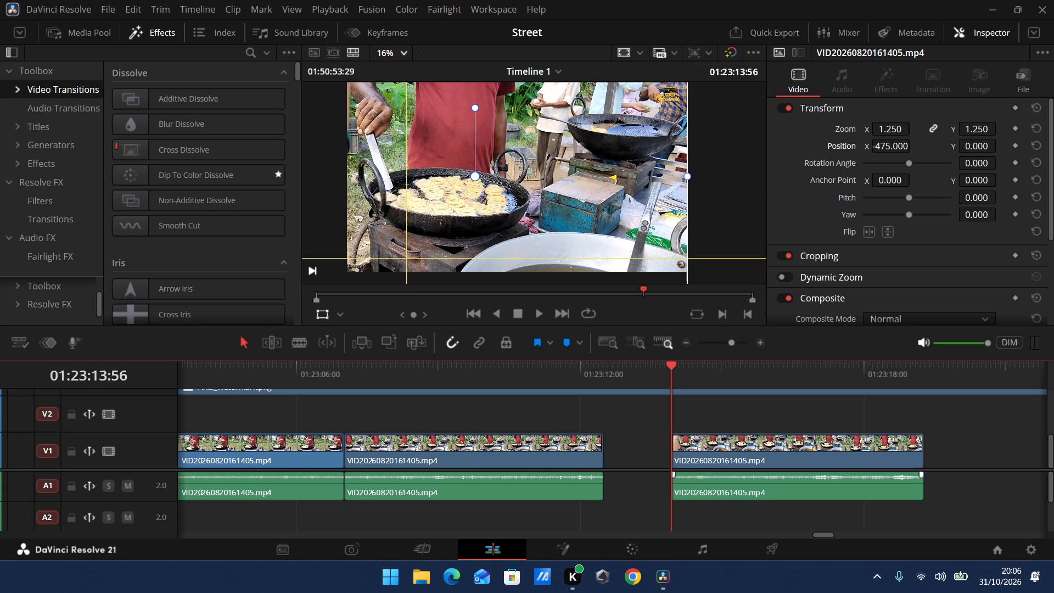
drag(758, 423, 755, 490)
drag(754, 491, 694, 492)
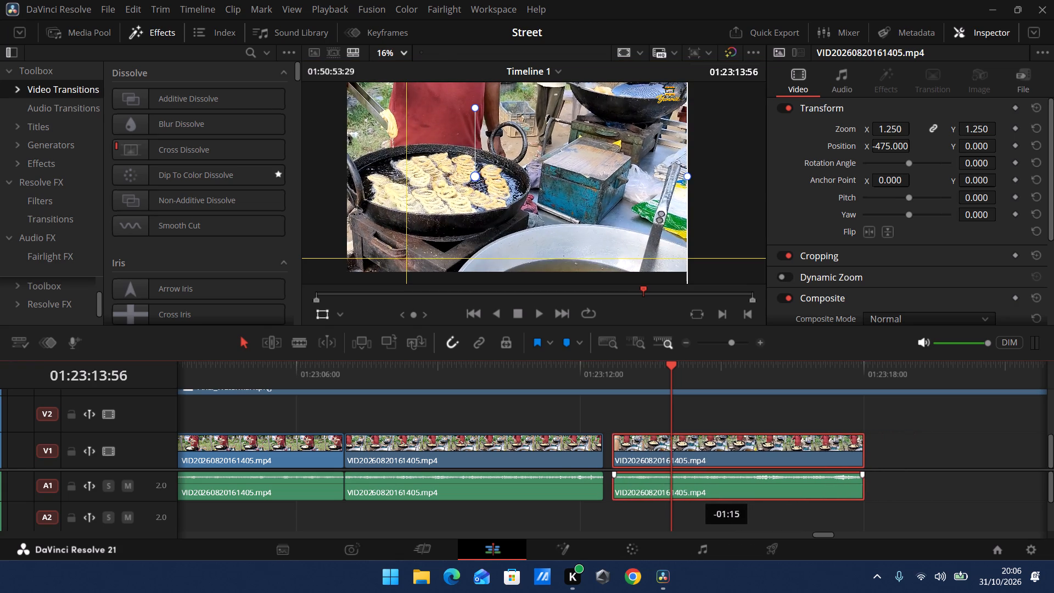
drag(694, 492, 693, 492)
click(591, 369)
click(537, 310)
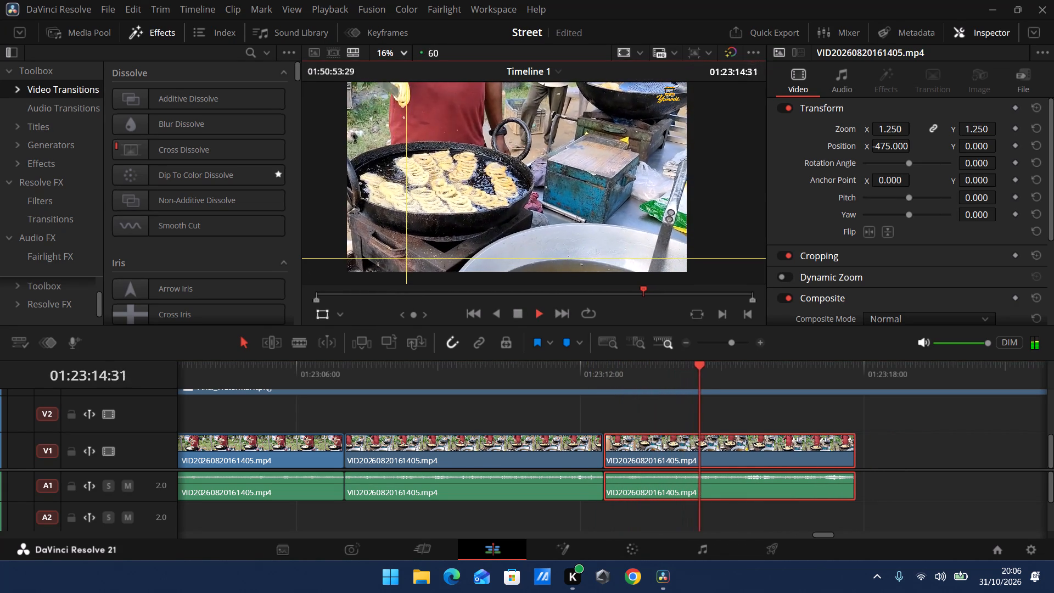
click(508, 317)
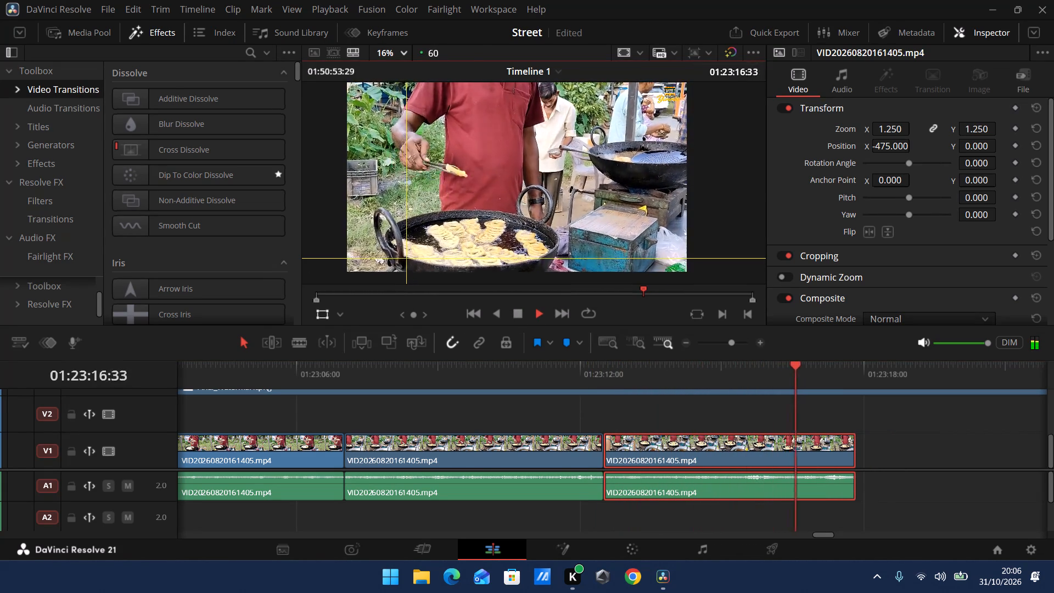
click(525, 309)
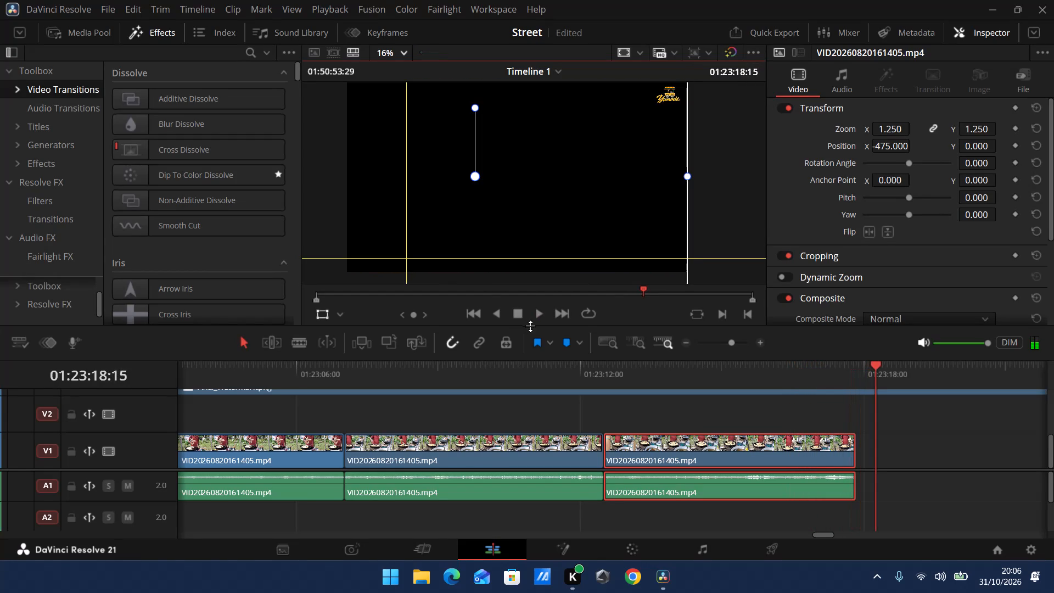
Scan the raw shots beyond the gap, from about 01:28:42 to 01:36:22, for the next usable shot.
drag(726, 345, 720, 346)
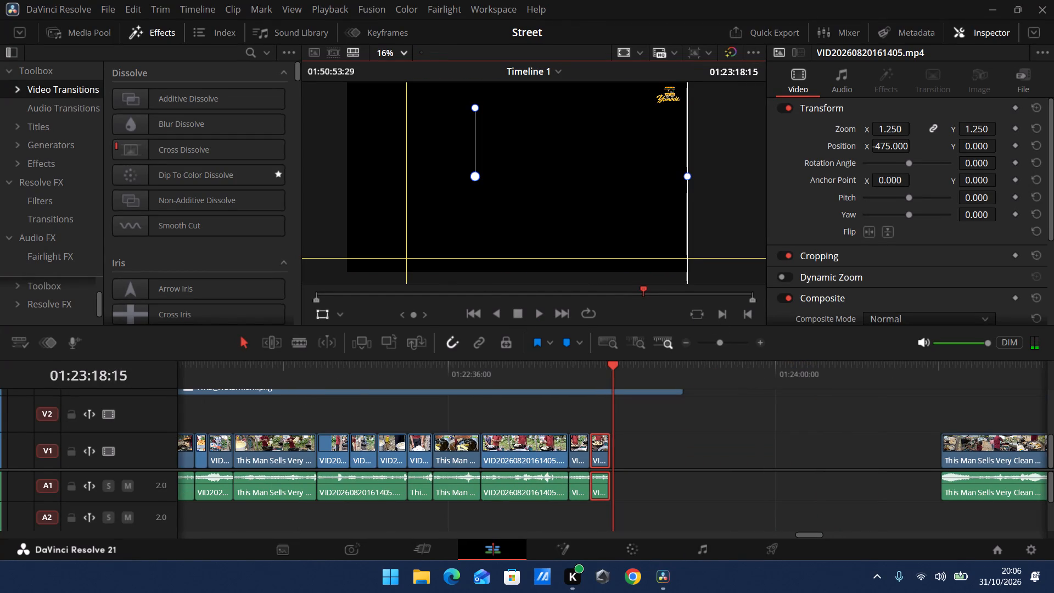
scroll(879, 382, down, 3)
scroll(786, 391, down, 1)
drag(719, 343, 717, 343)
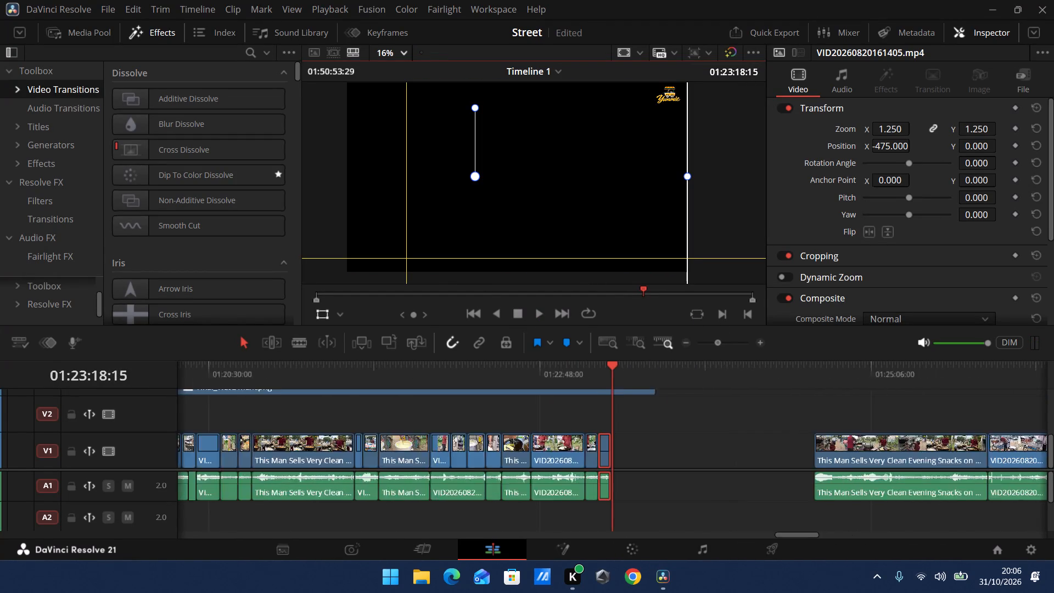
drag(717, 343, 713, 344)
scroll(751, 406, down, 2)
click(492, 377)
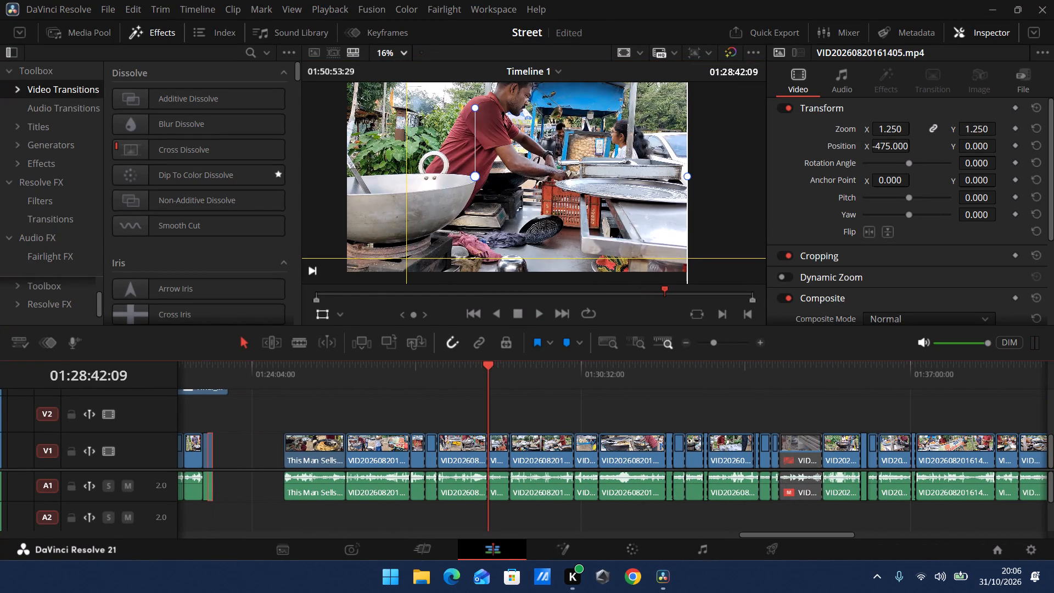
drag(488, 368, 643, 375)
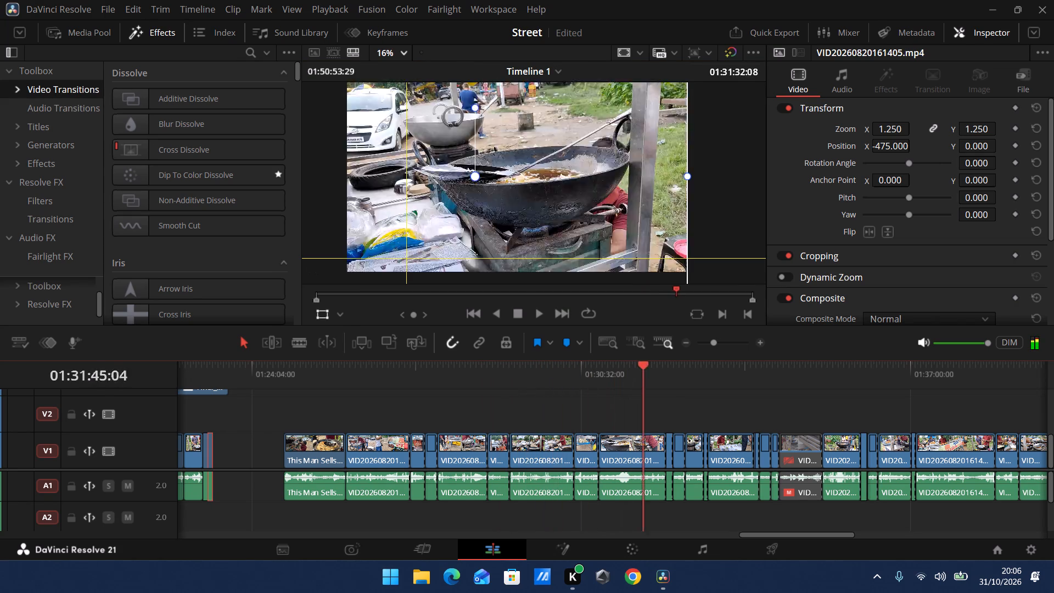
drag(643, 375, 742, 384)
scroll(745, 397, down, 1)
drag(536, 366, 554, 367)
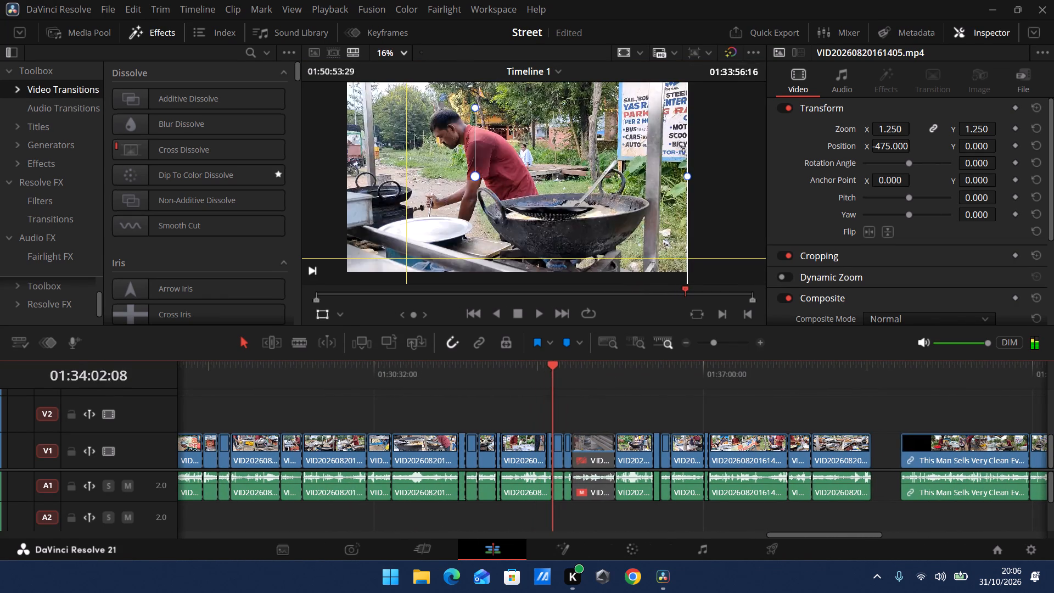
drag(554, 367, 615, 374)
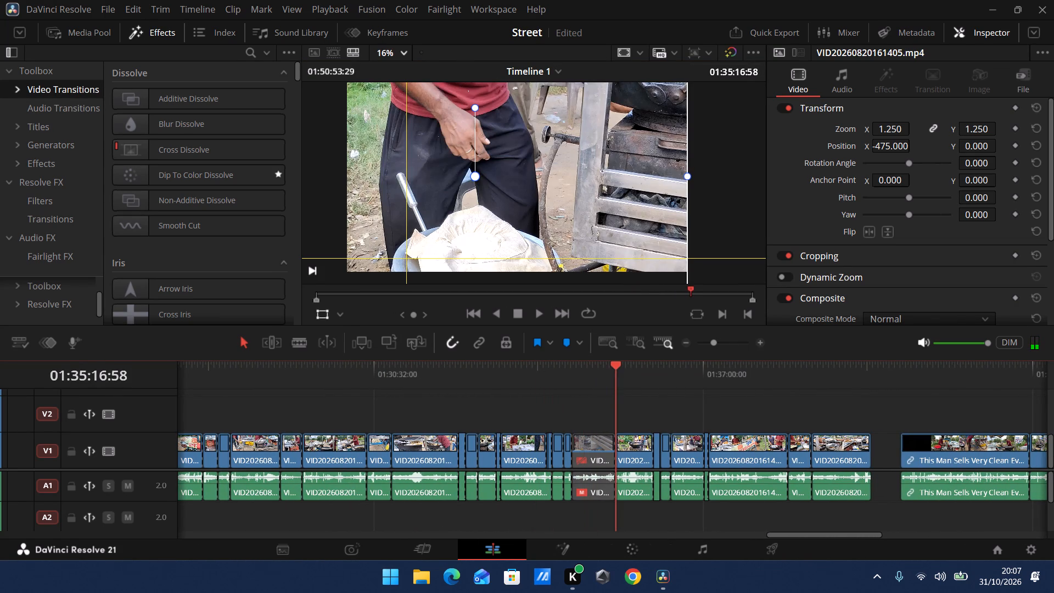
drag(615, 374, 670, 381)
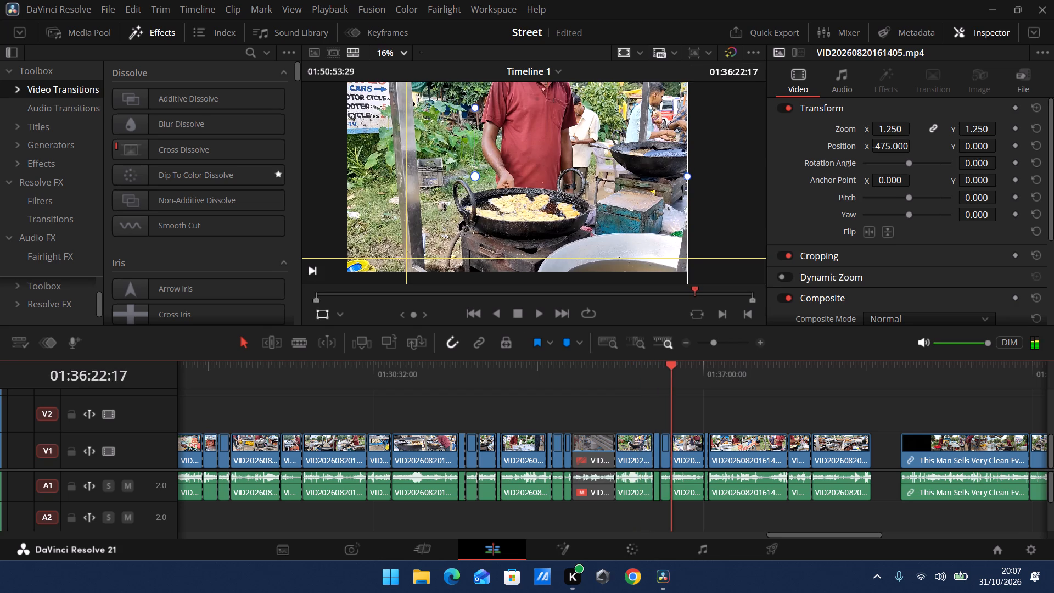
drag(670, 381, 676, 382)
drag(676, 382, 676, 383)
Scan the raw shots from 01:36:22 to about 01:37:14 and play from 01:37:06:37 to find the next shot's end.
drag(715, 345, 721, 350)
scroll(696, 371, down, 1)
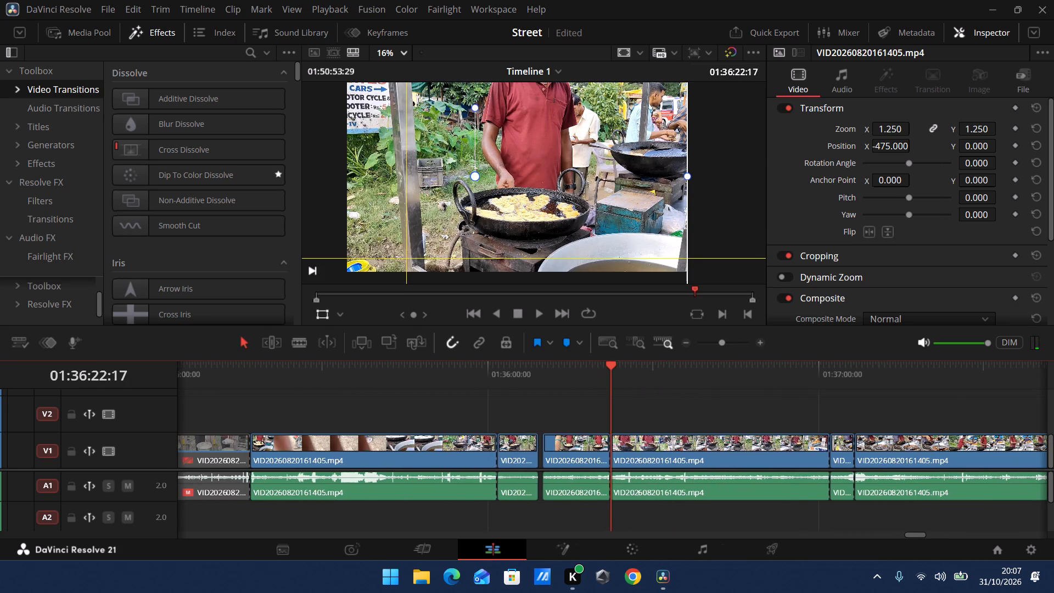
scroll(696, 371, down, 1)
drag(476, 367, 506, 370)
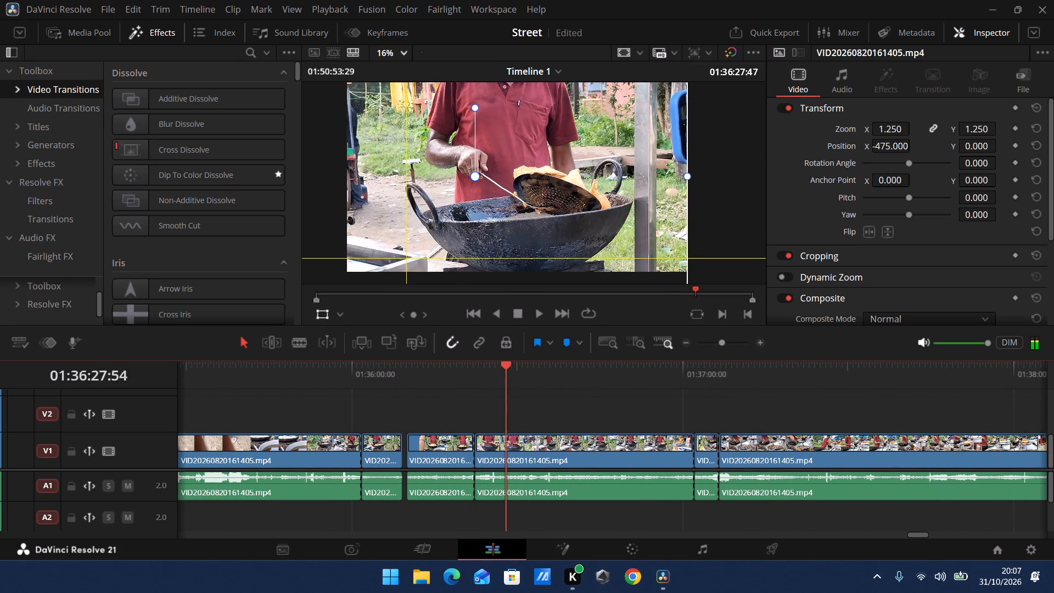
drag(506, 370, 630, 386)
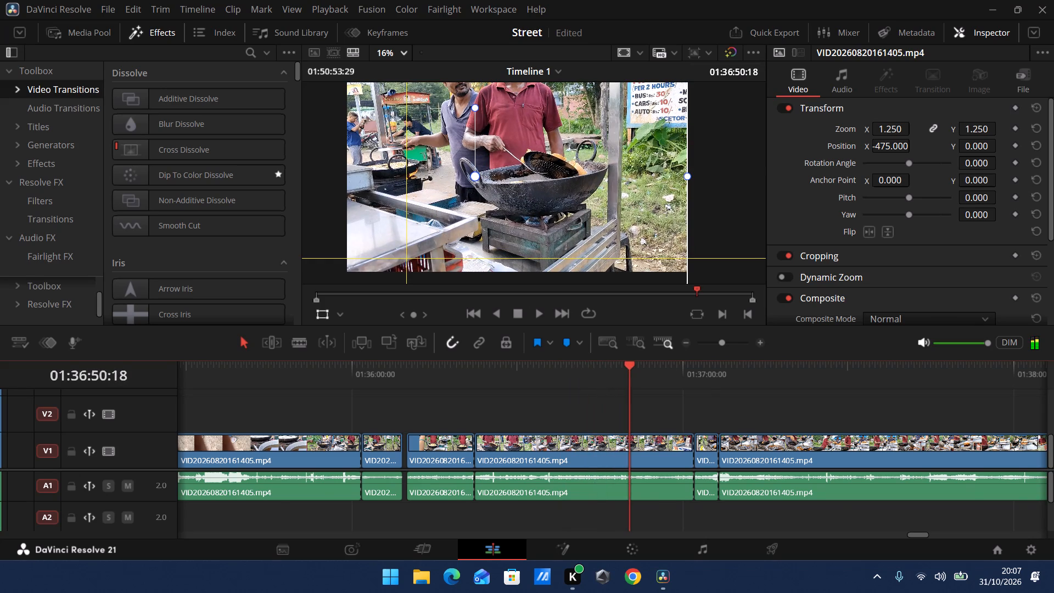
scroll(635, 405, down, 1)
drag(277, 365, 381, 374)
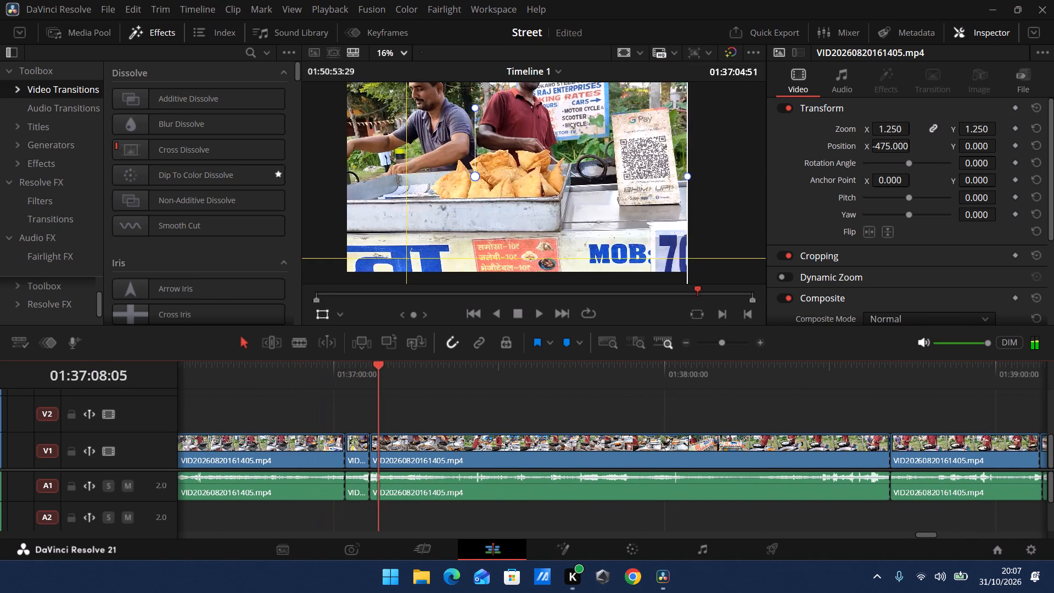
drag(381, 374, 416, 377)
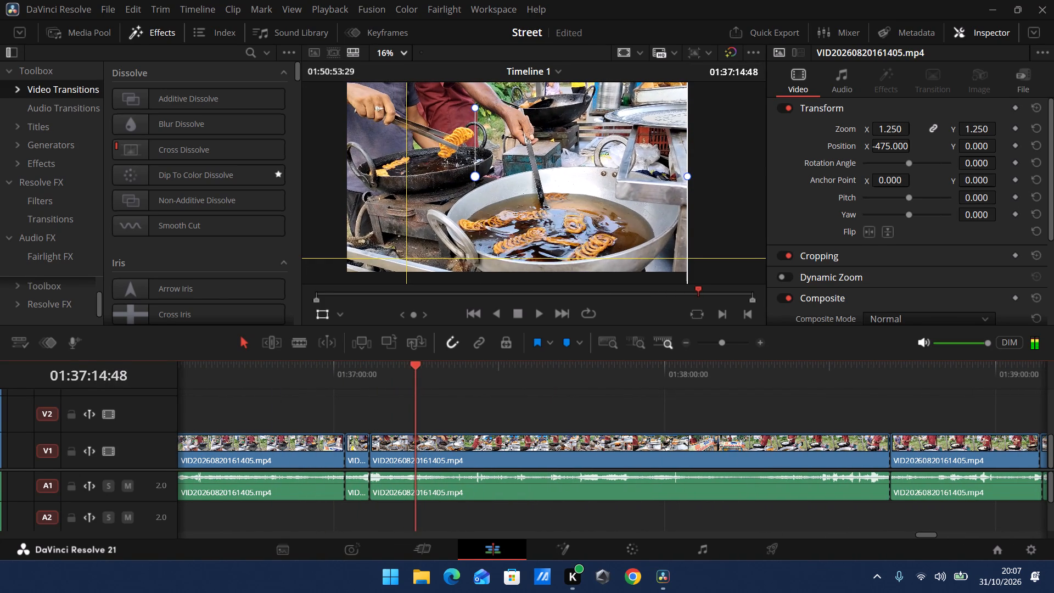
drag(416, 377, 389, 379)
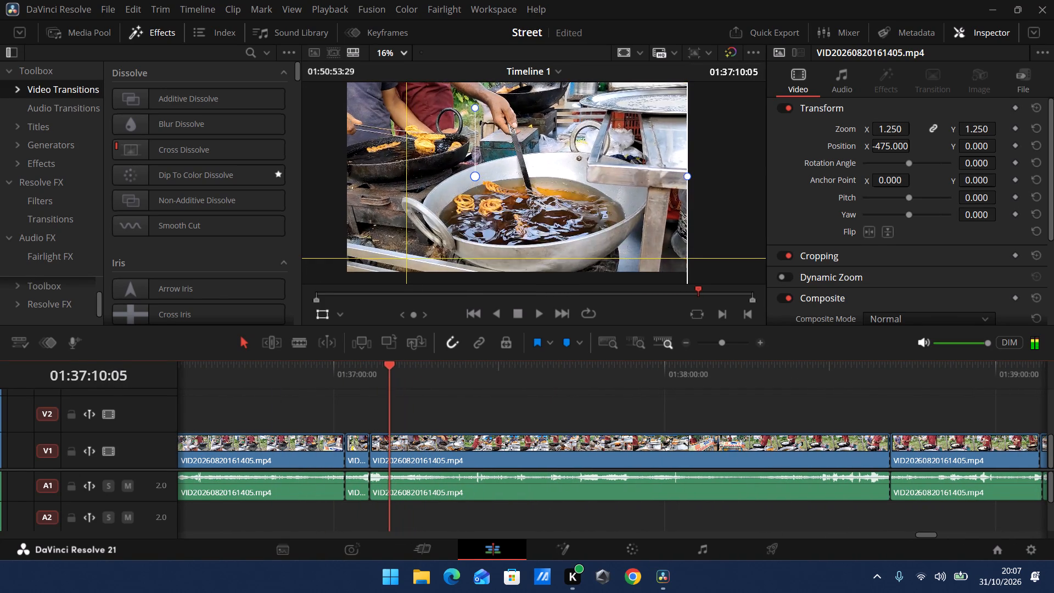
drag(389, 379, 375, 379)
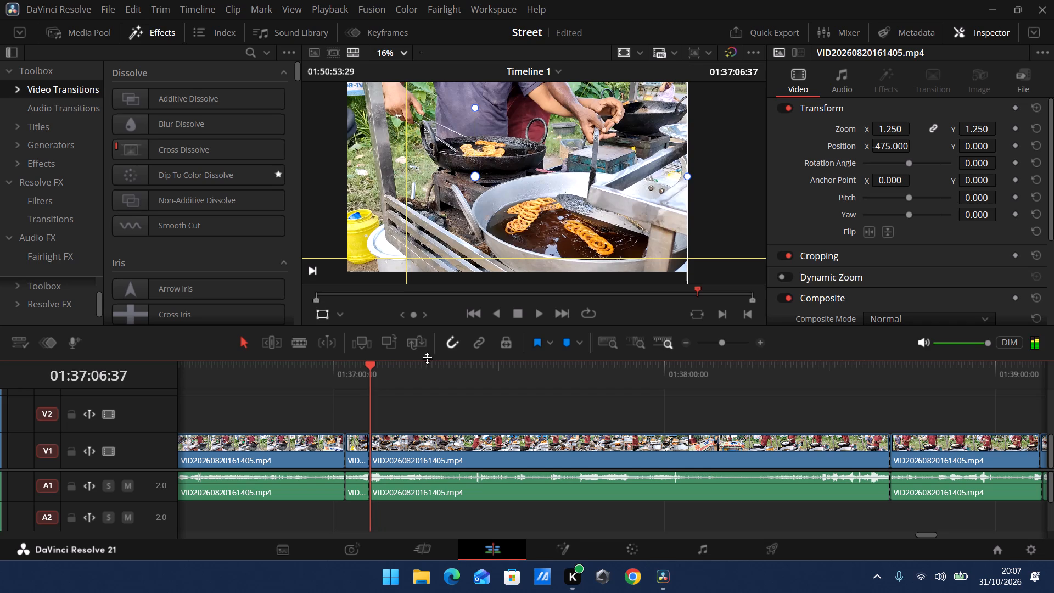
click(534, 320)
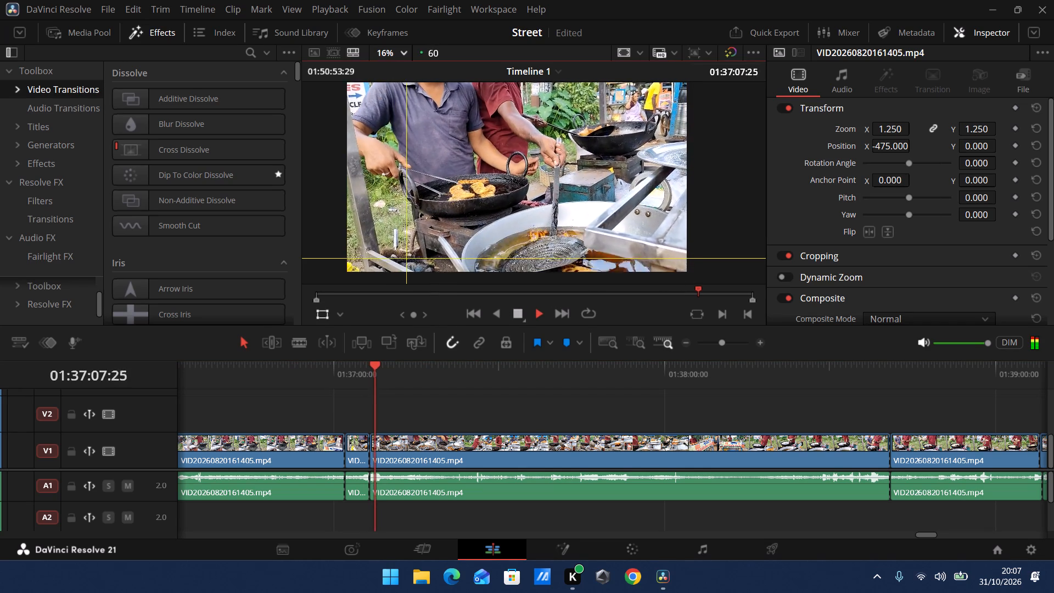
click(523, 312)
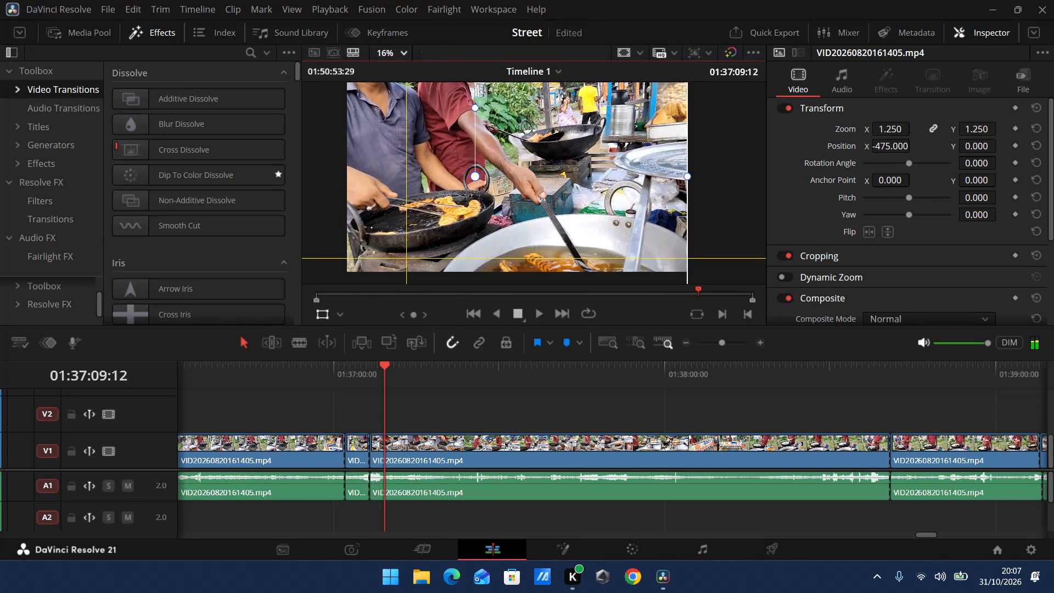
click(542, 315)
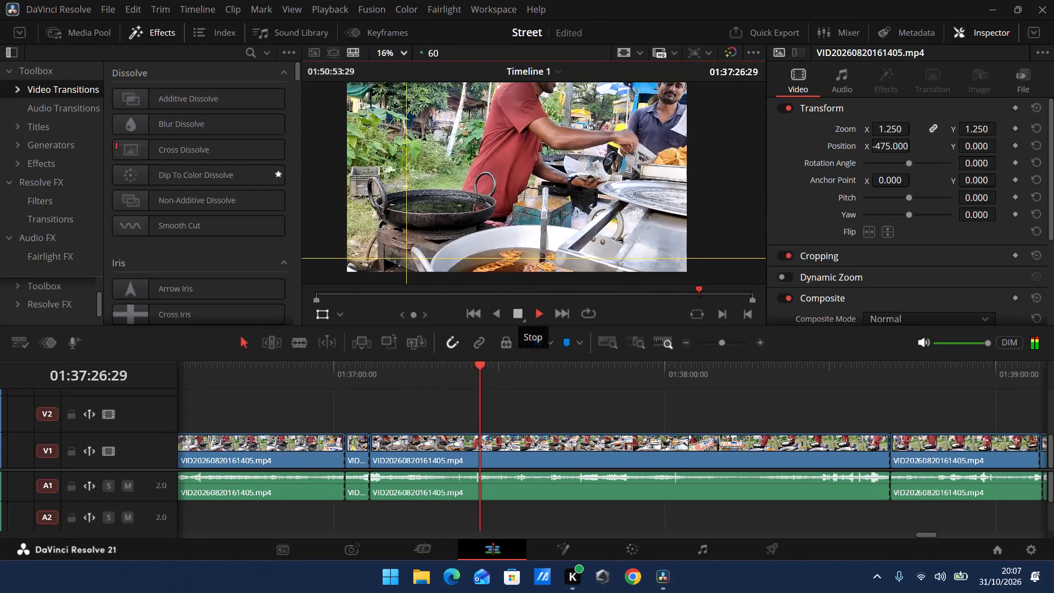
click(519, 314)
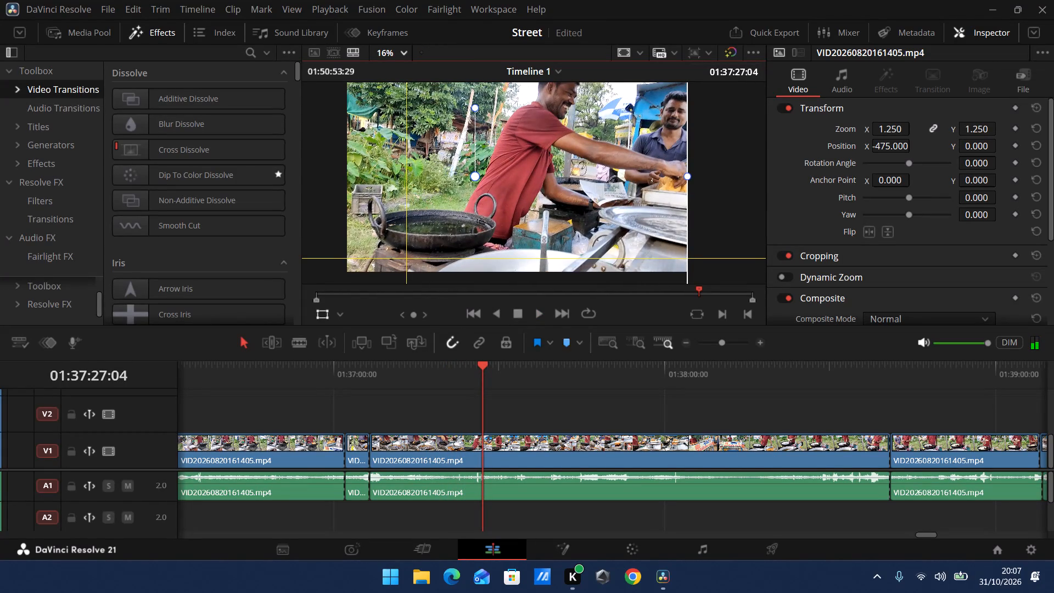
Cut the raw clip at 01:37:27:04 on both the video and audio tracks.
drag(307, 336, 307, 342)
click(479, 450)
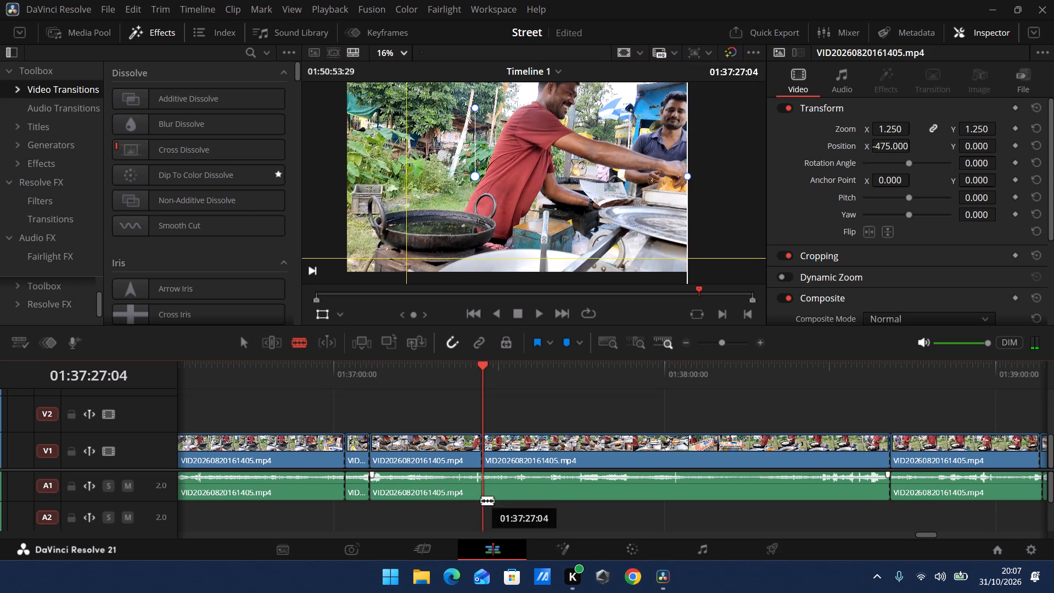
click(479, 505)
click(478, 484)
click(243, 340)
Add the video and audio of the shot ending at 01:37:27:04 to the selection, copy it, and paste at 01:23:17:51.
drag(417, 426, 418, 433)
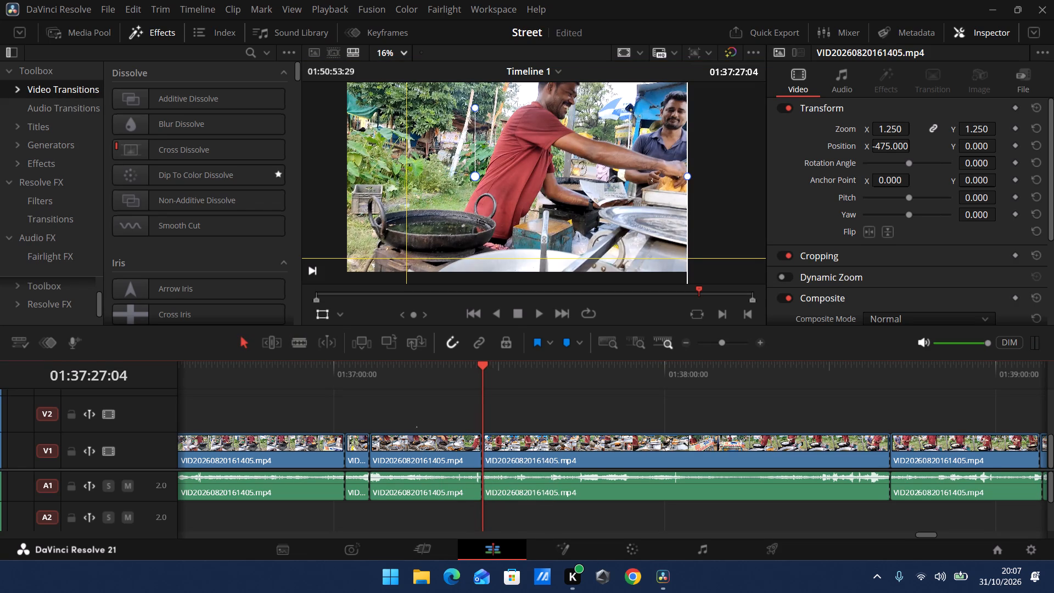
drag(418, 433, 414, 488)
key(ctrl+c)
click(721, 343)
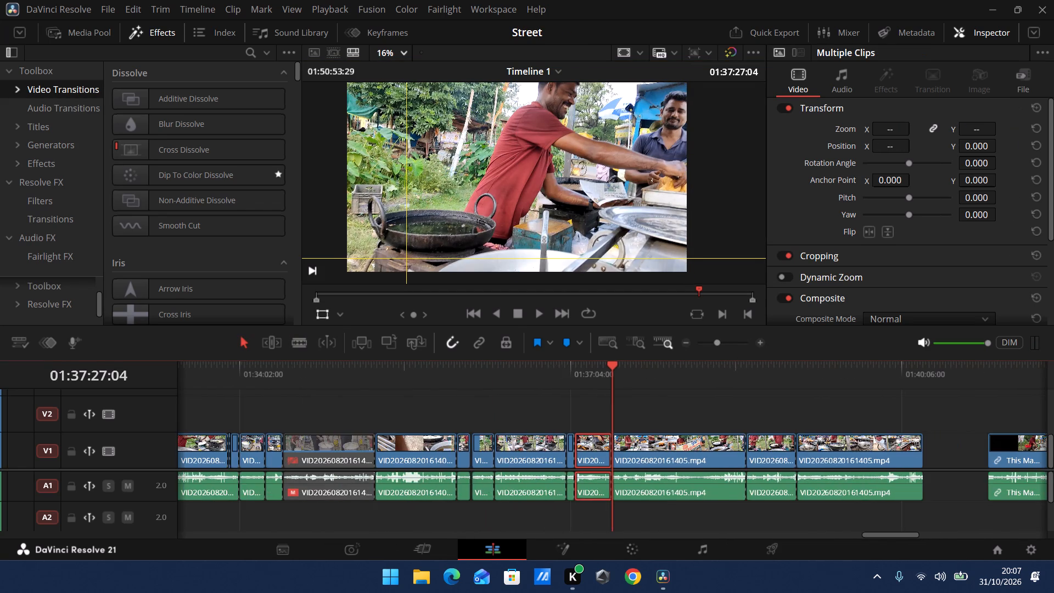
scroll(316, 431, up, 6)
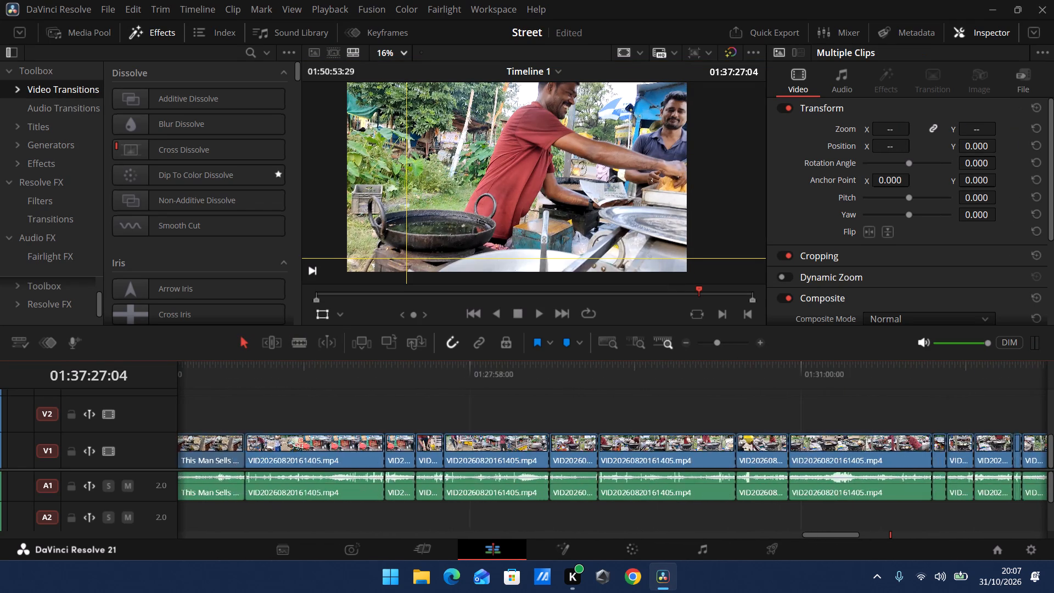
scroll(338, 409, up, 2)
click(345, 378)
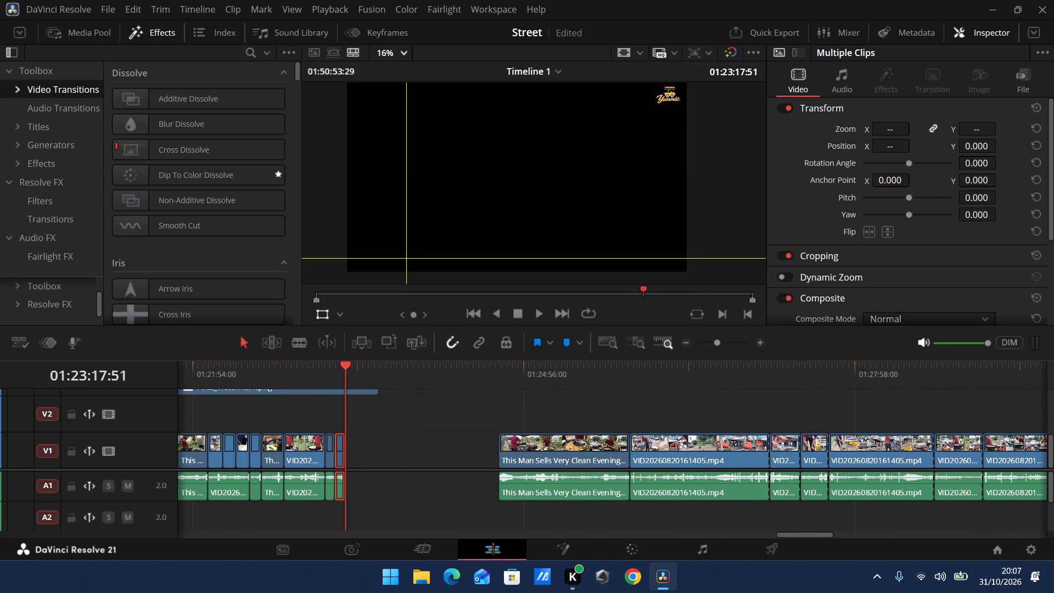
key(ctrl+v)
Paste the copied clips again at 01:23:23:12, directly after the last clip of the edit.
scroll(441, 394, up, 1)
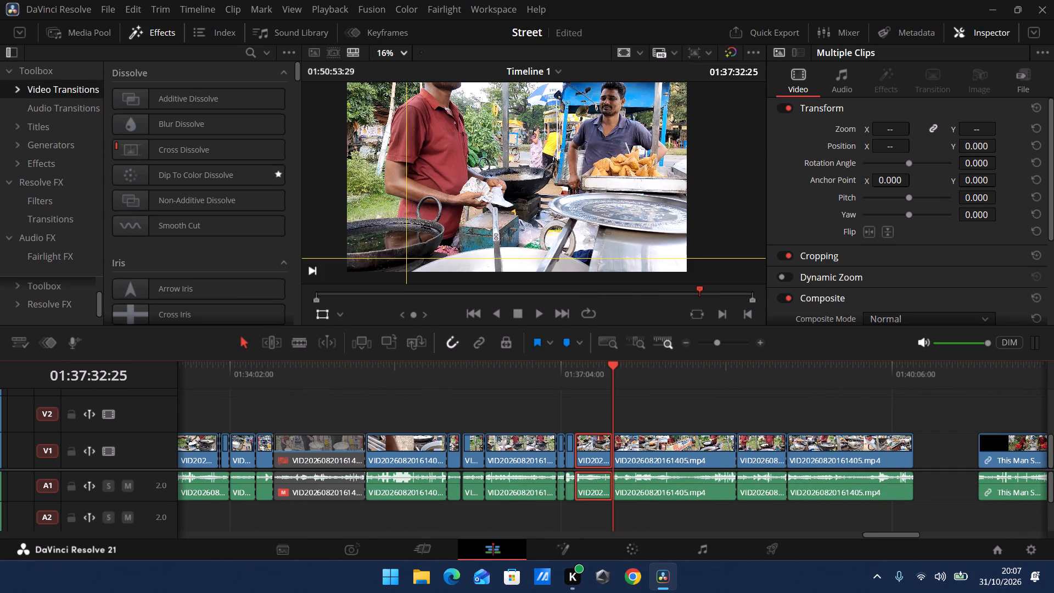
scroll(435, 396, up, 4)
click(655, 388)
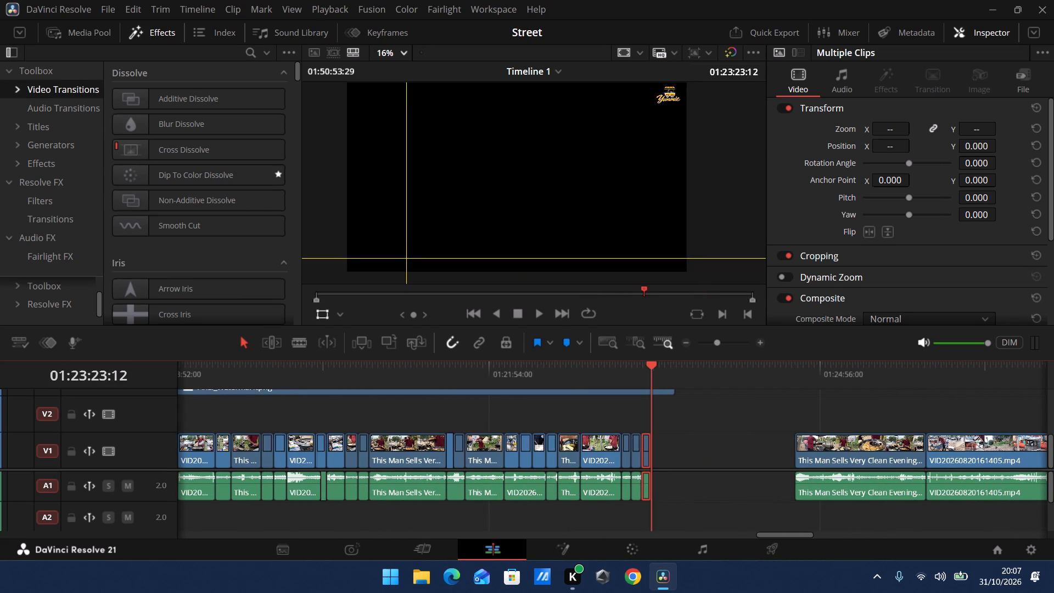
drag(719, 342, 726, 346)
click(548, 373)
drag(548, 374, 559, 378)
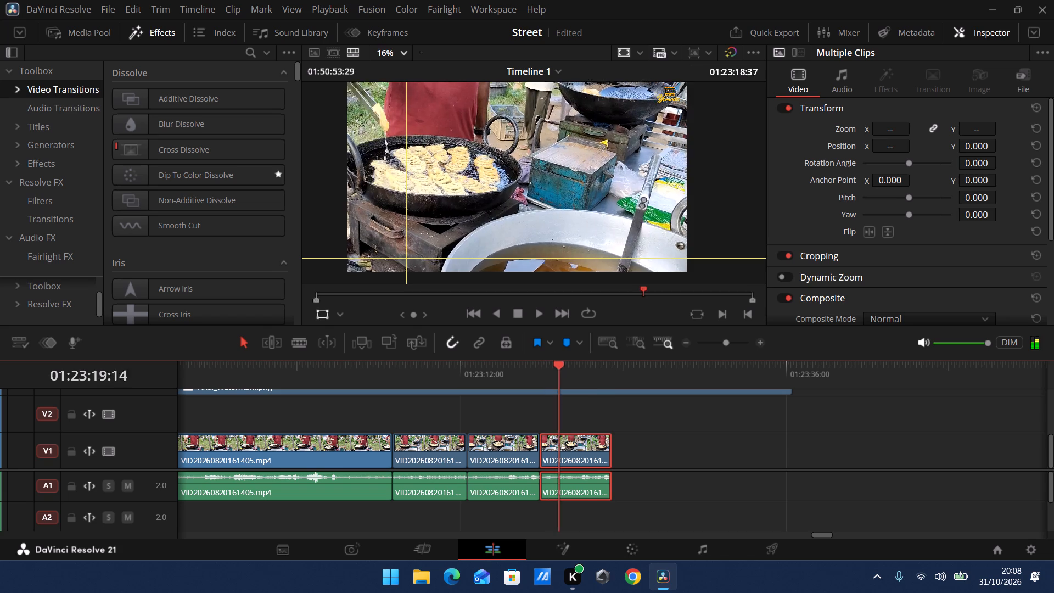
drag(559, 378, 607, 381)
key(ctrl+v)
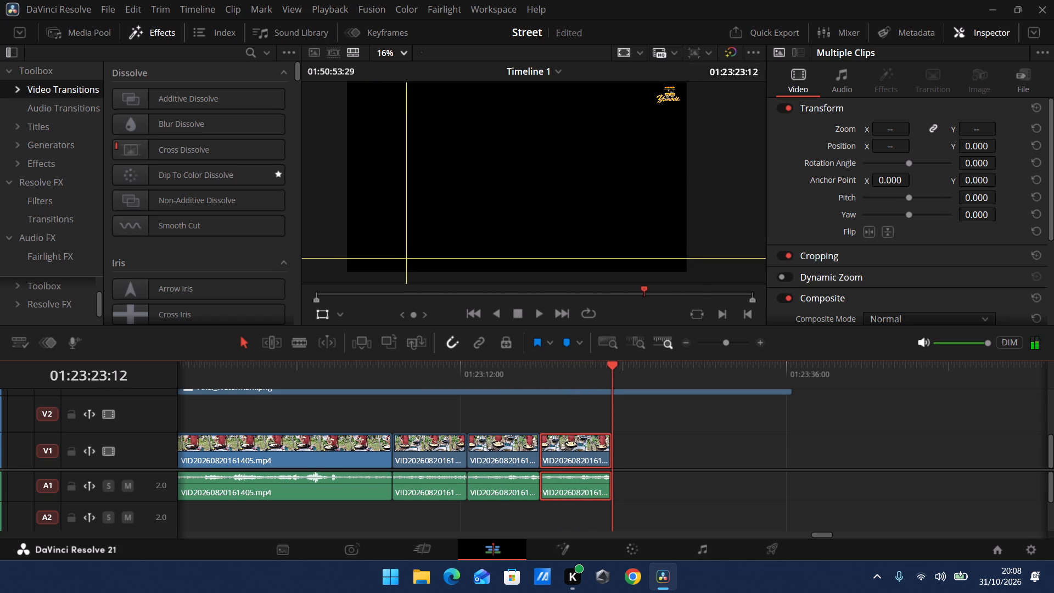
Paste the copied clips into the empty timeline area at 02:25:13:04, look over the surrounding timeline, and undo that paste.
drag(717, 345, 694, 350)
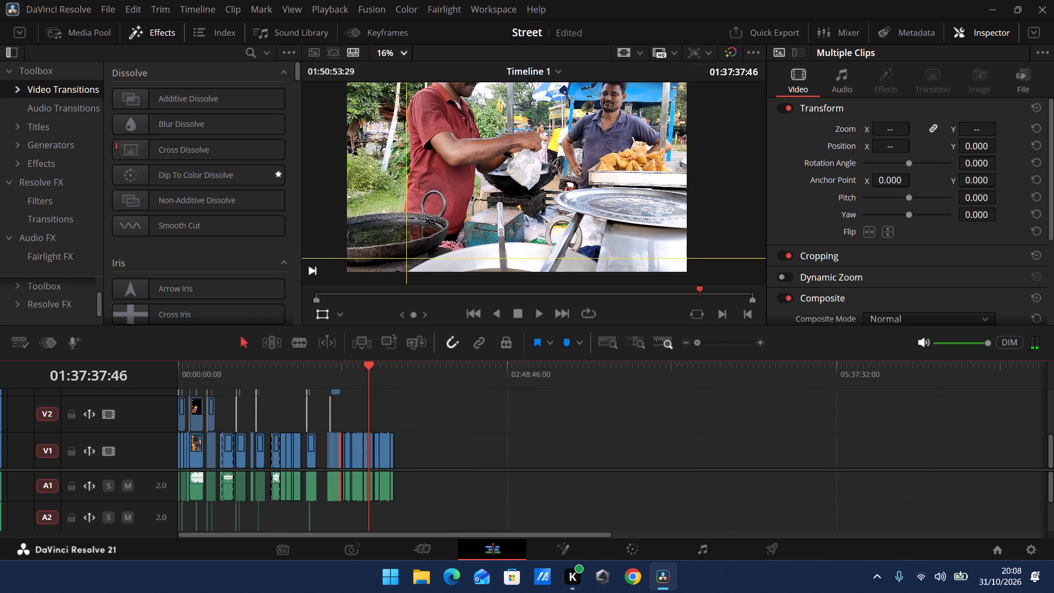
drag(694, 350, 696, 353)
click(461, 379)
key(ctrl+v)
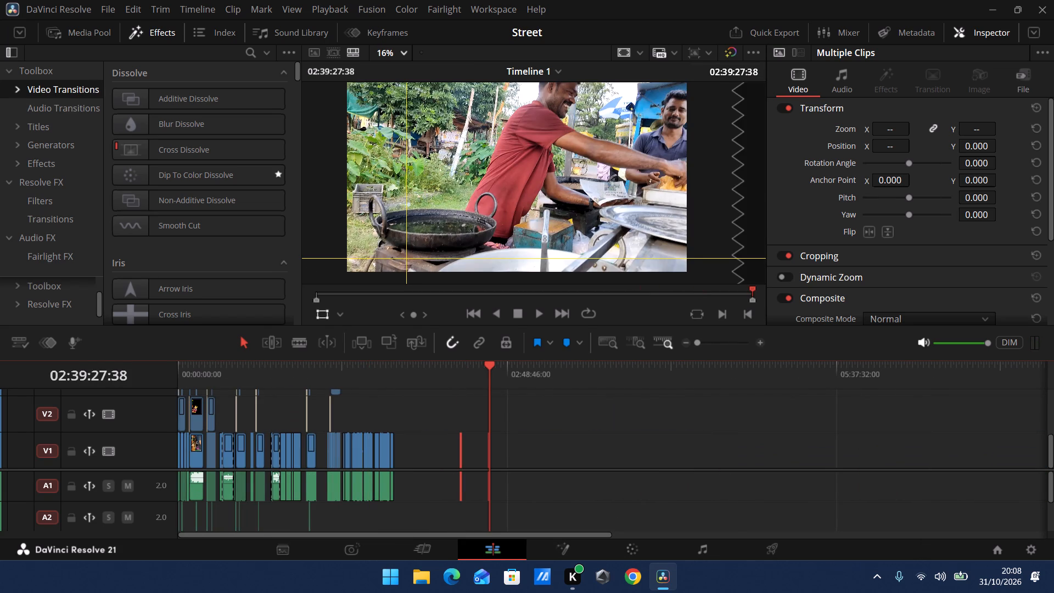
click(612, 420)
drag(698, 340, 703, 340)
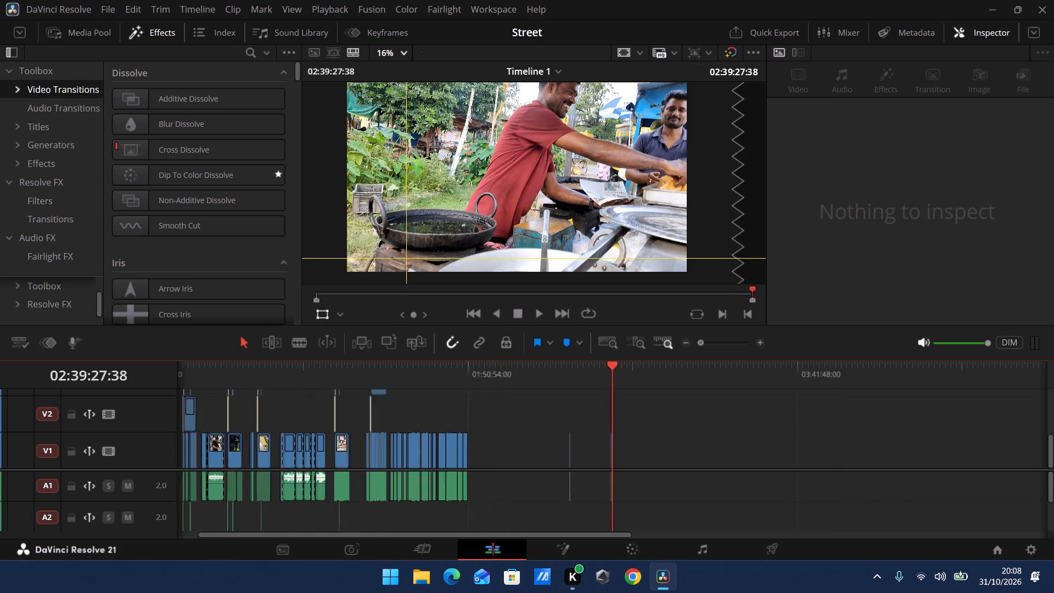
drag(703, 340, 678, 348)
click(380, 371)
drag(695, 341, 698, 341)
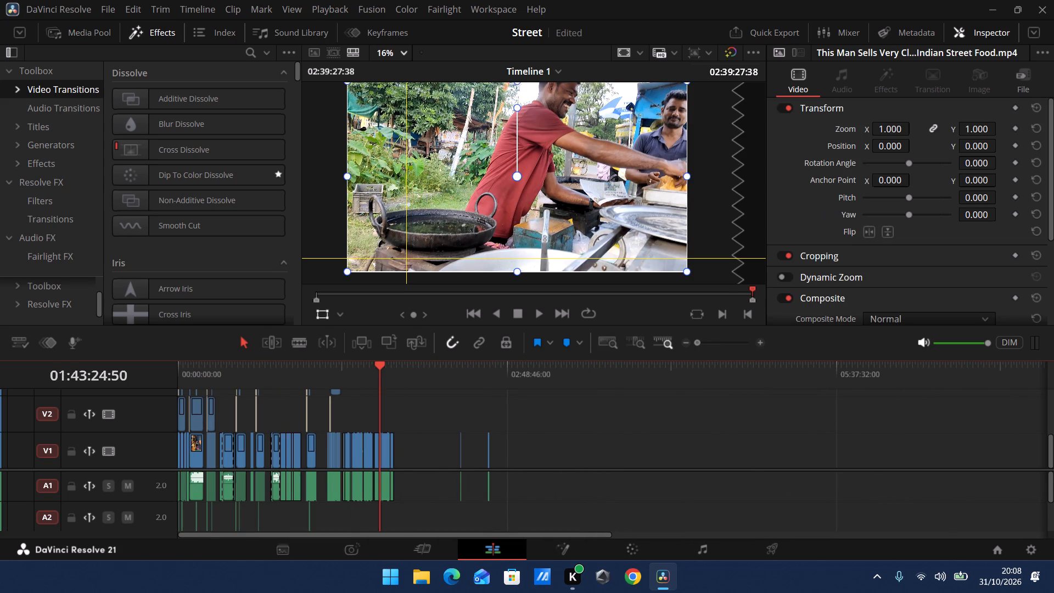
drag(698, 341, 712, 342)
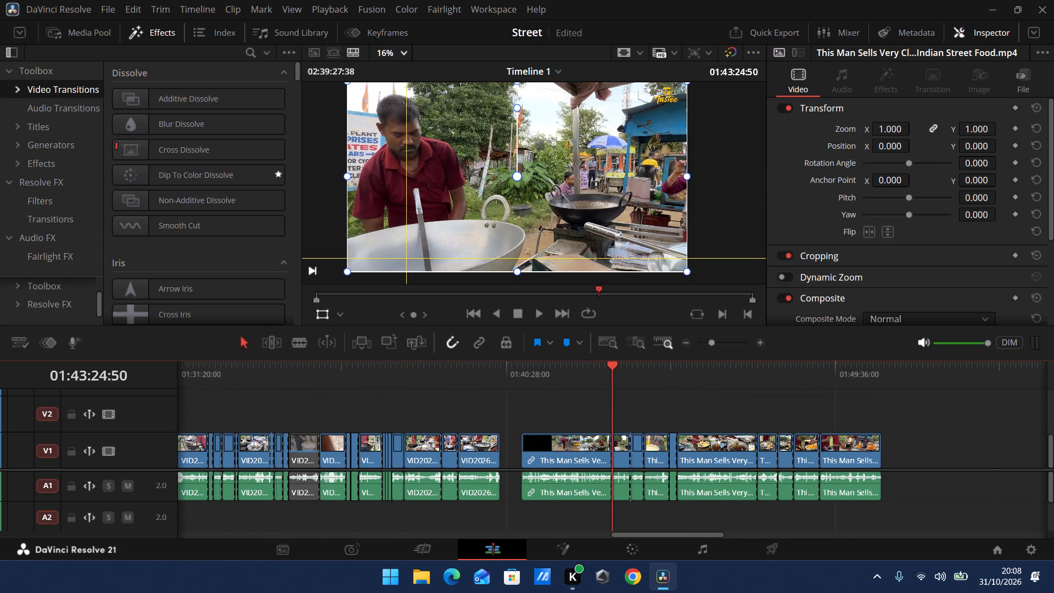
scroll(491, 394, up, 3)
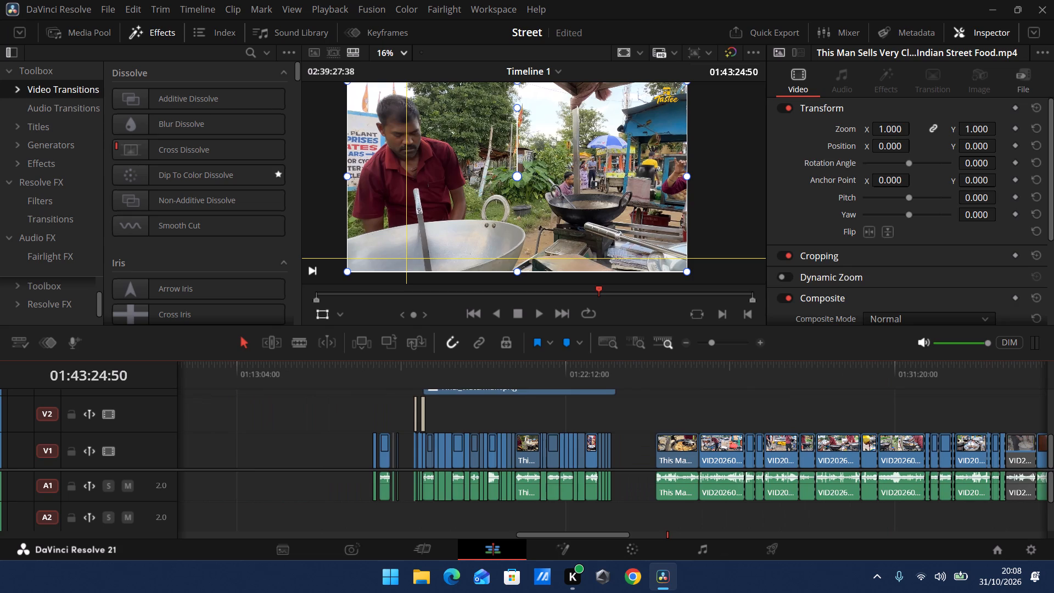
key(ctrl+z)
Examine the pasted clips at the end of the edit, from 01:23:17:51 to about 01:23:27.
drag(713, 343, 698, 346)
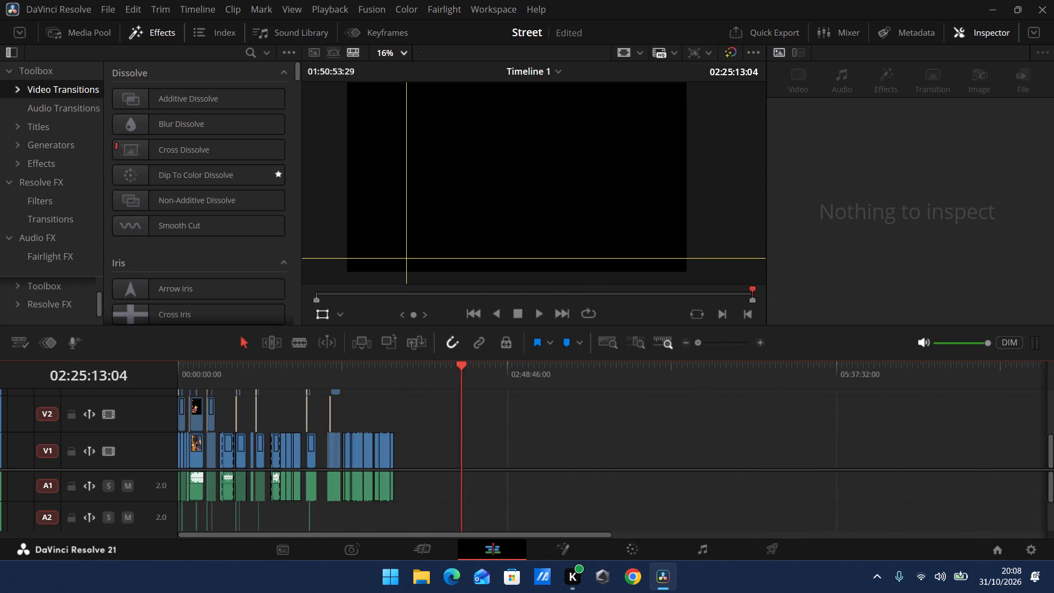
drag(698, 346, 699, 346)
click(354, 376)
drag(702, 342, 708, 343)
click(501, 372)
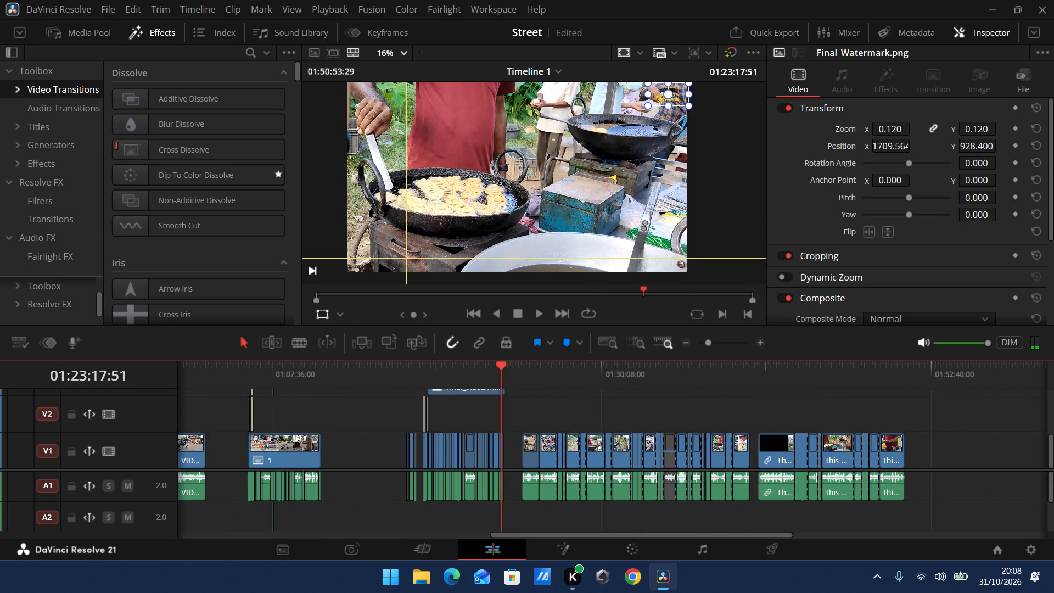
drag(711, 339, 728, 351)
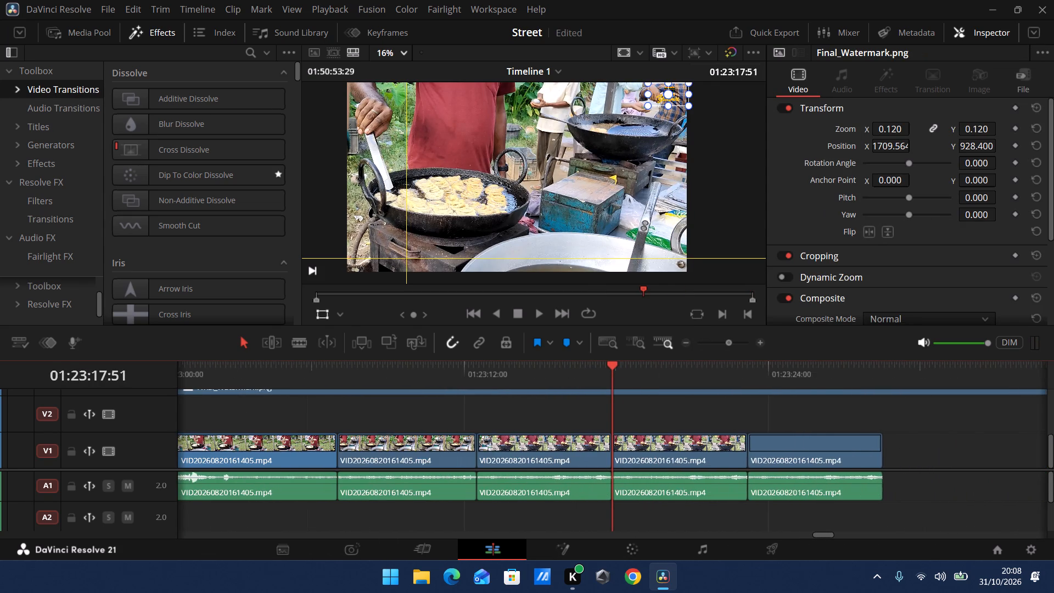
drag(728, 351, 723, 354)
click(666, 382)
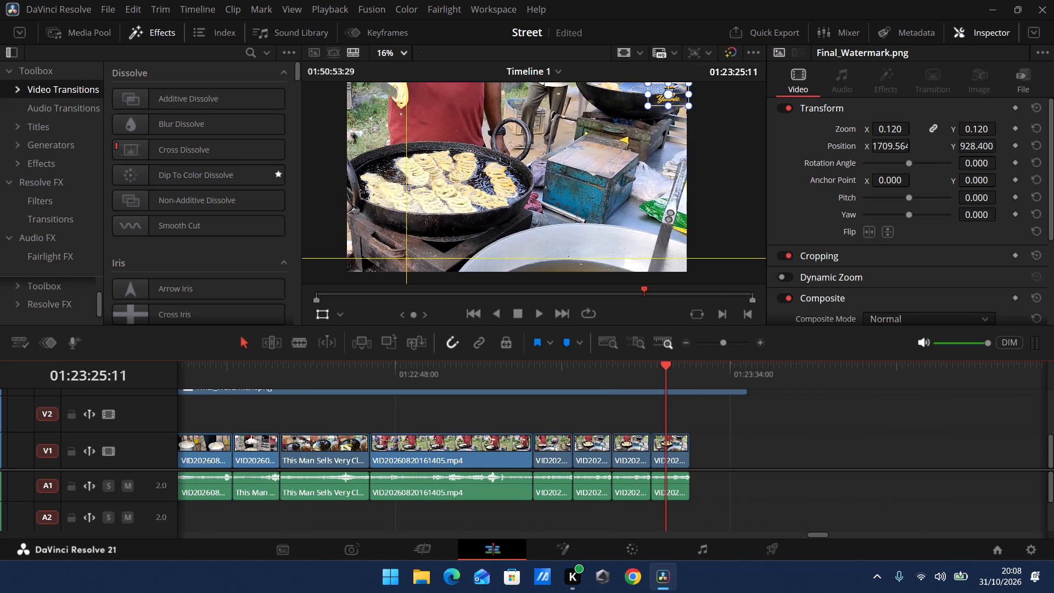
drag(665, 373, 679, 377)
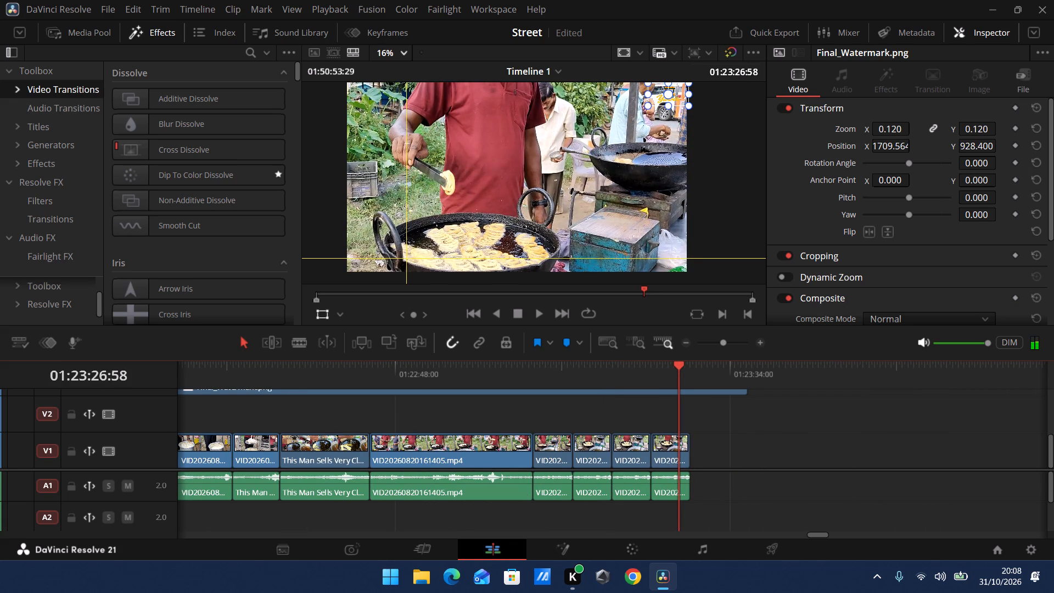
Examine the raw frying shots between about 01:36:54 and 01:37:18, playing back the one starting at 01:37:06:37.
scroll(793, 416, down, 8)
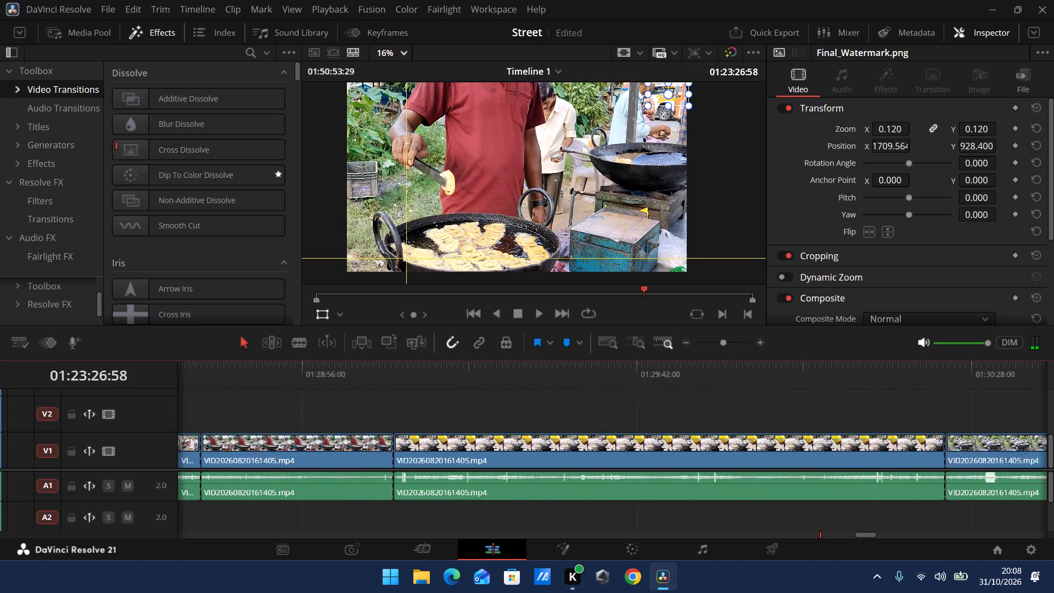
scroll(793, 416, down, 6)
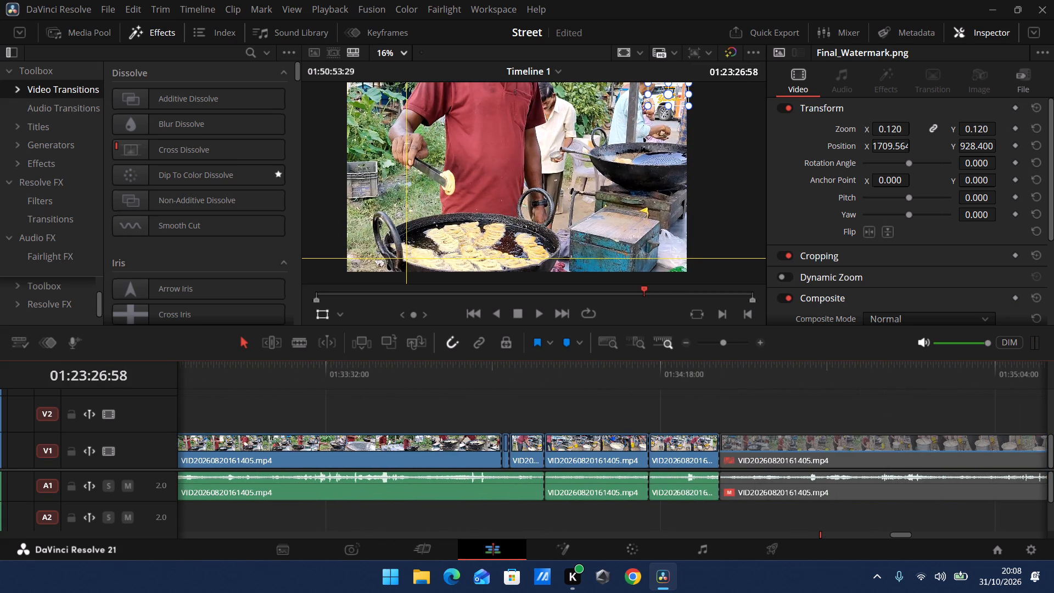
scroll(746, 425, down, 2)
click(515, 379)
click(460, 372)
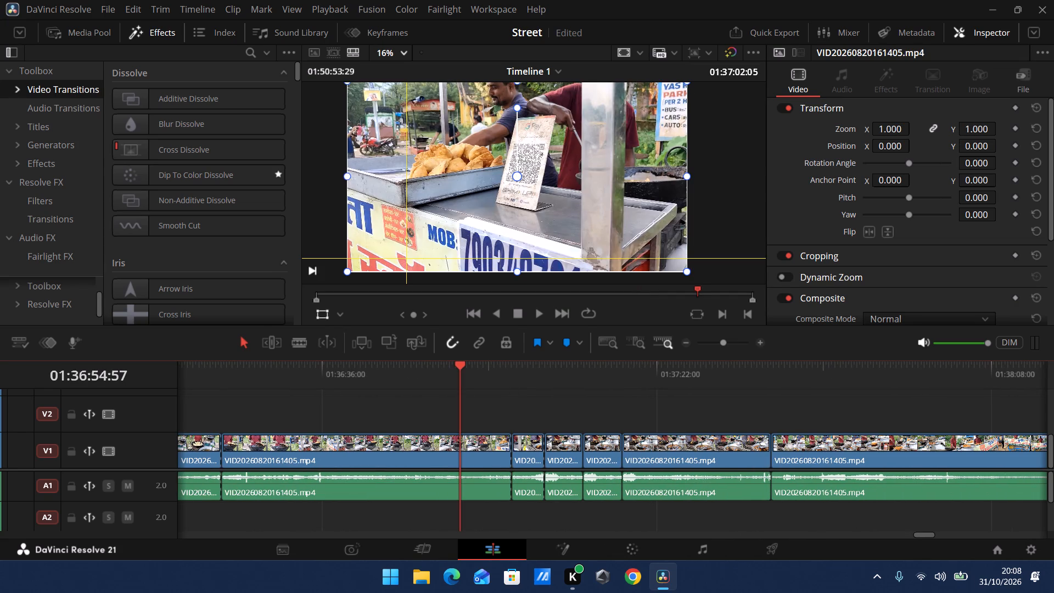
drag(461, 369, 581, 387)
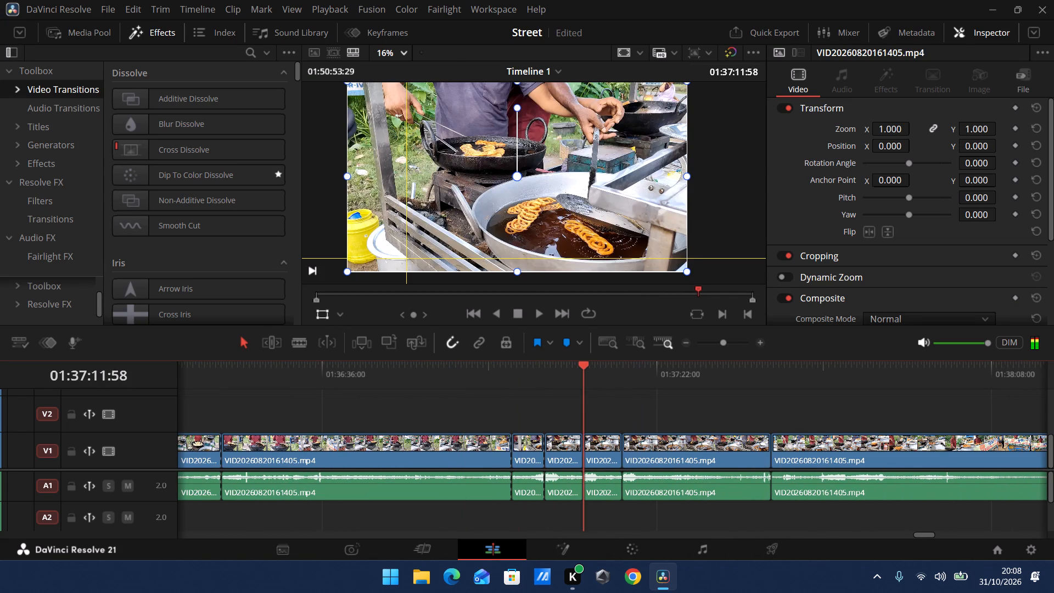
drag(581, 387, 568, 388)
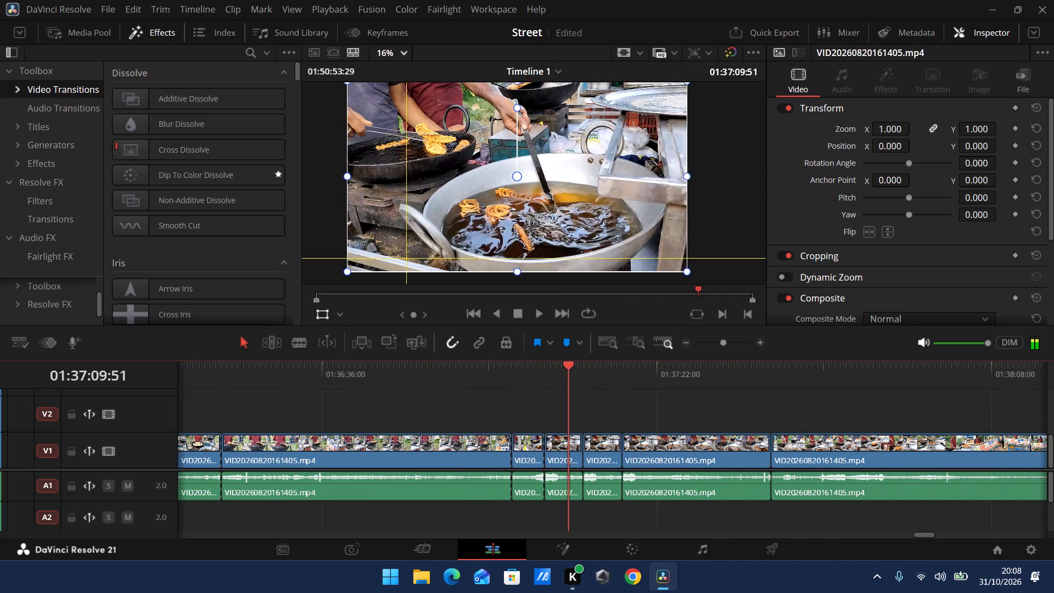
drag(568, 388, 558, 387)
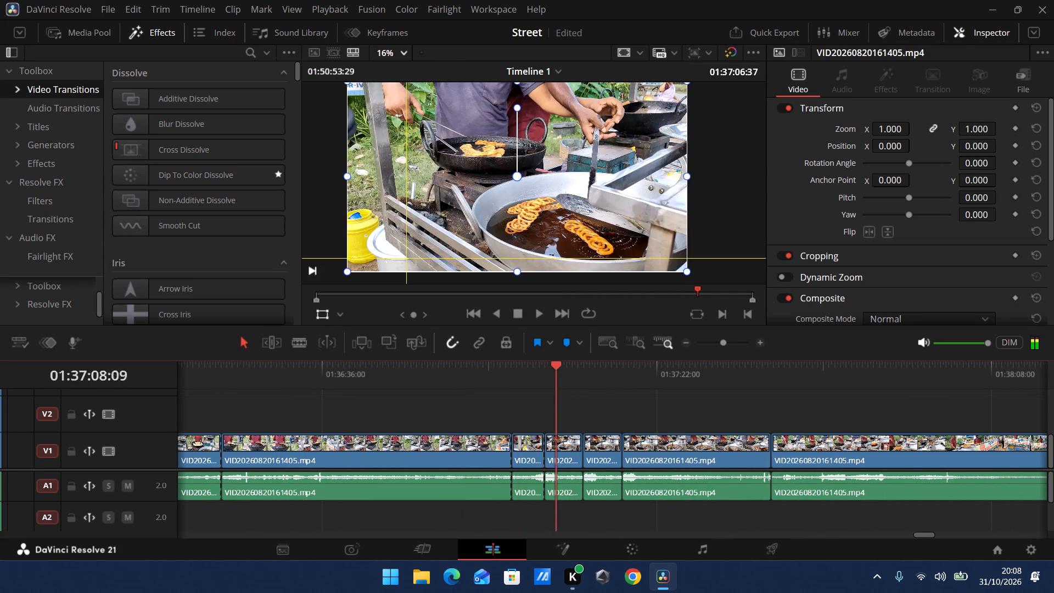
drag(558, 387, 631, 390)
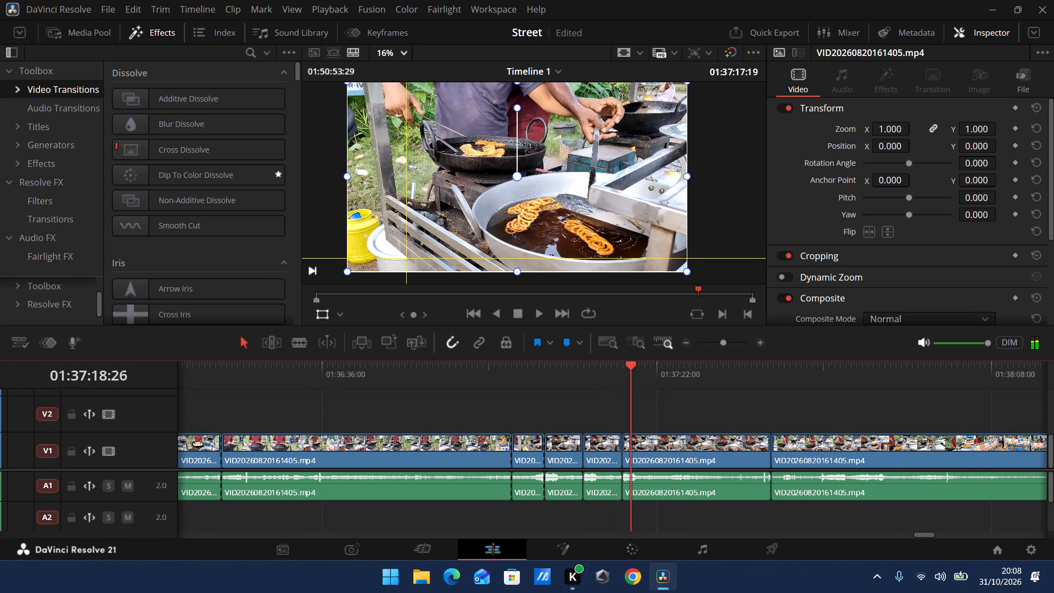
drag(631, 390, 613, 394)
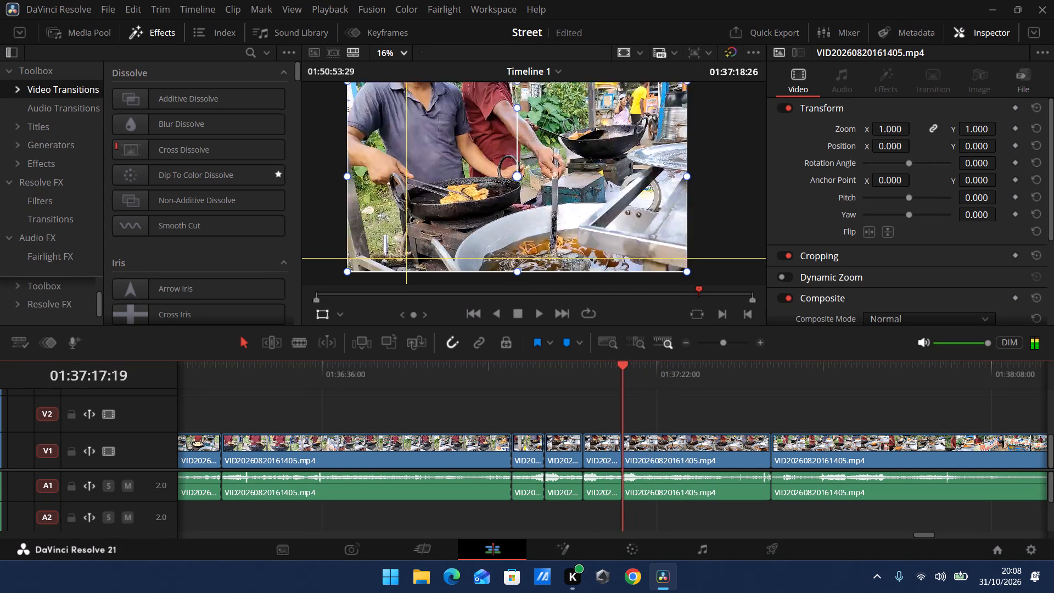
drag(613, 394, 519, 390)
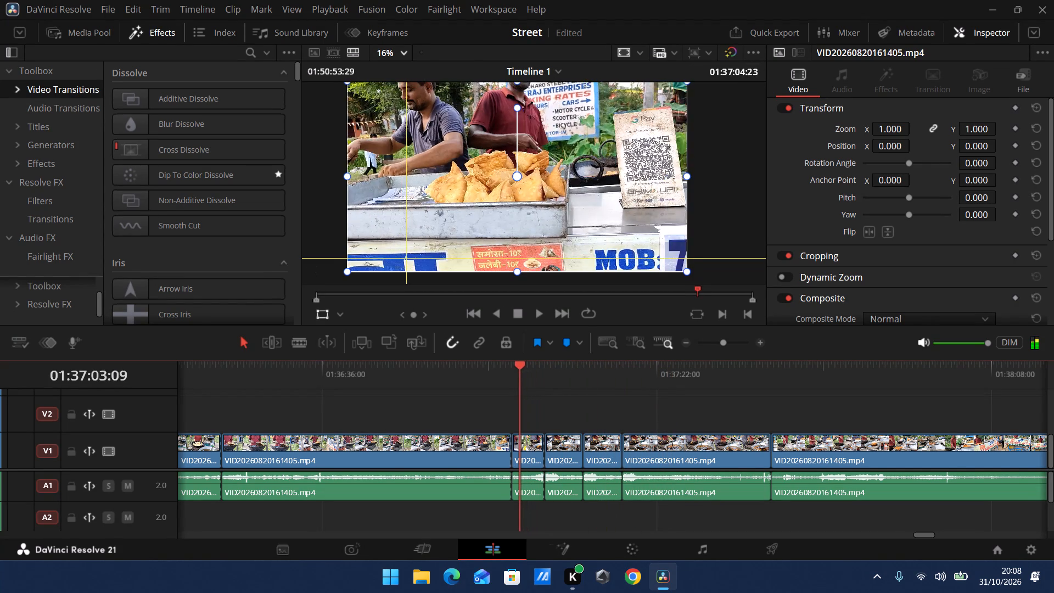
drag(519, 390, 546, 390)
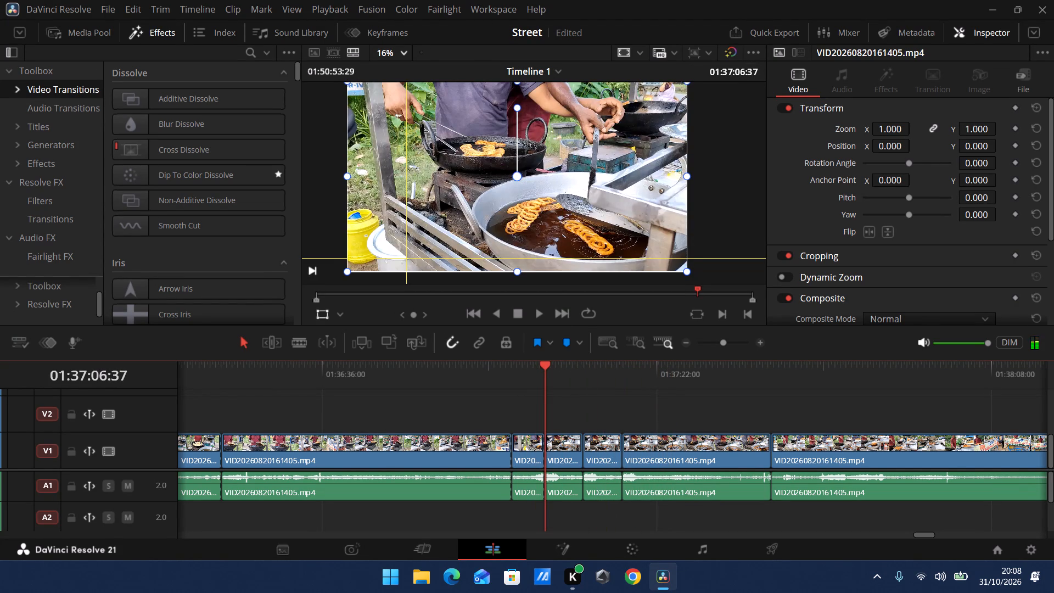
click(537, 315)
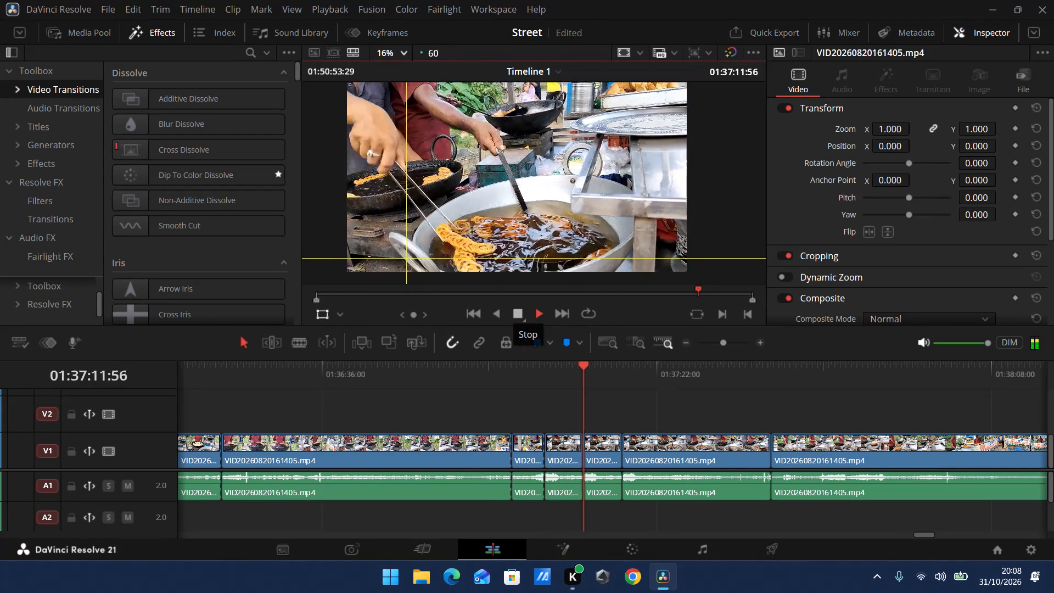
click(512, 317)
Skim the raw jalebi-frying shot running from 01:37:17:19 to 01:37:37:46 and copy its video and audio.
drag(728, 342, 716, 347)
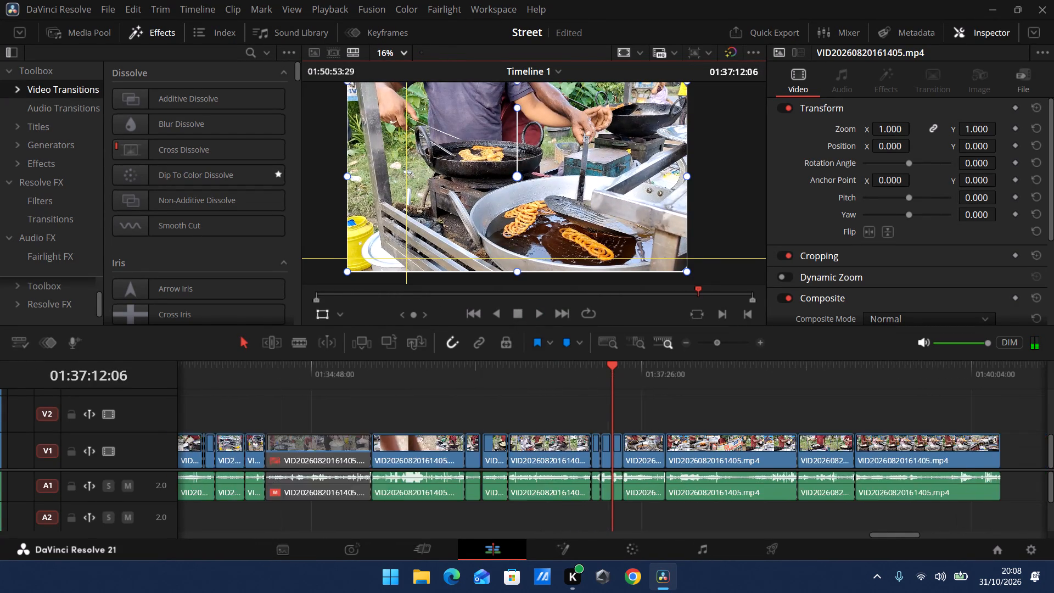
drag(716, 347, 725, 347)
drag(614, 366, 615, 366)
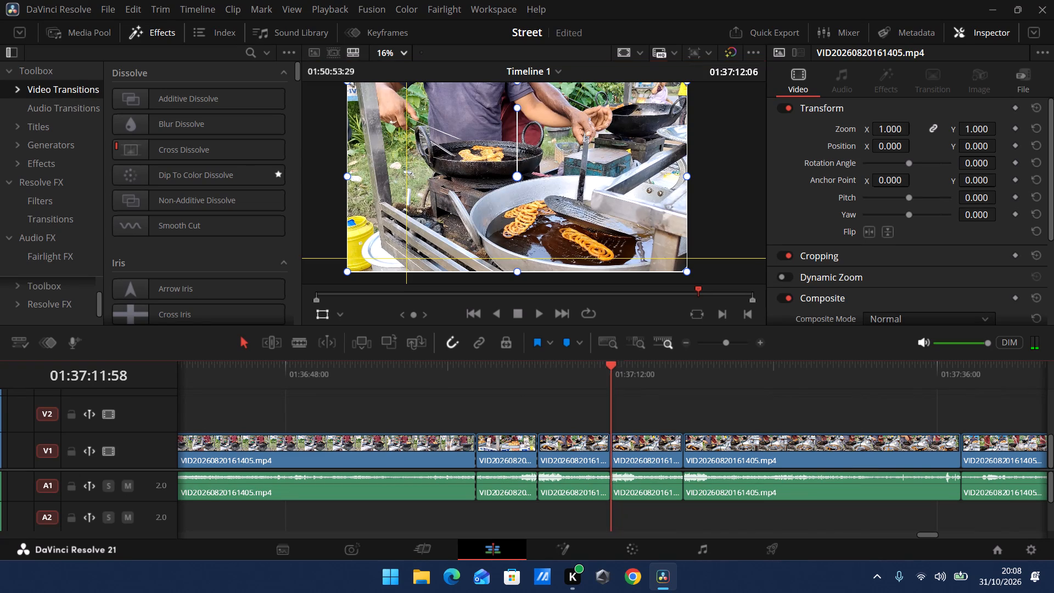
drag(615, 366, 697, 377)
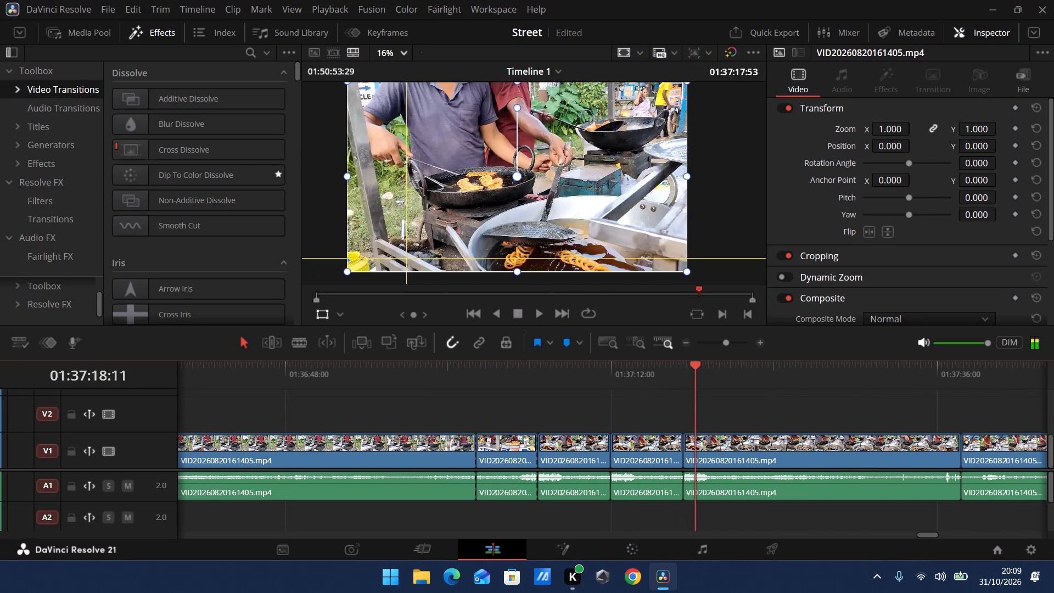
drag(697, 377, 789, 395)
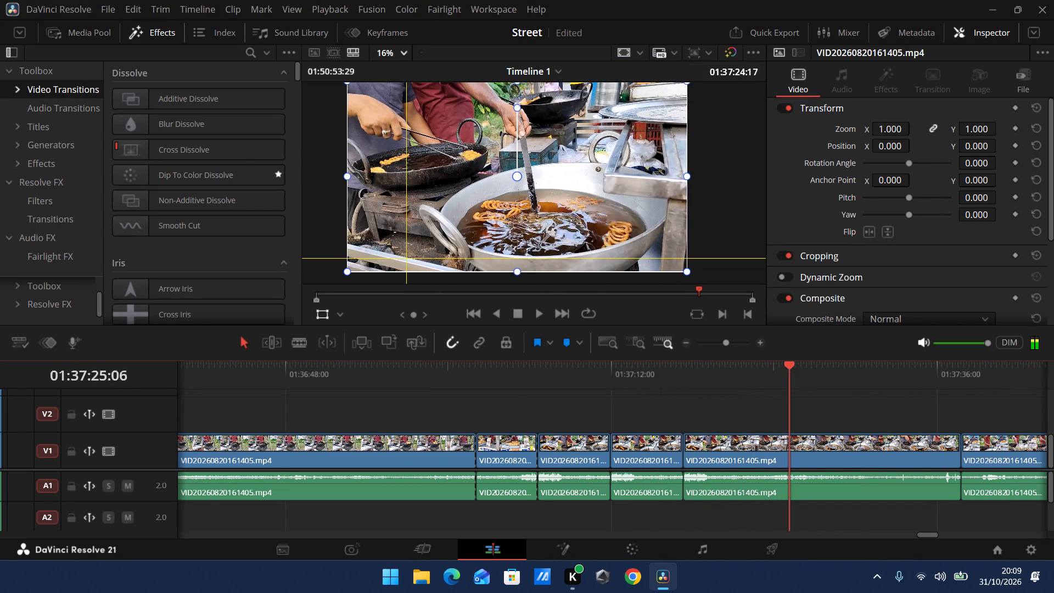
drag(789, 395, 688, 398)
scroll(692, 410, down, 1)
click(650, 379)
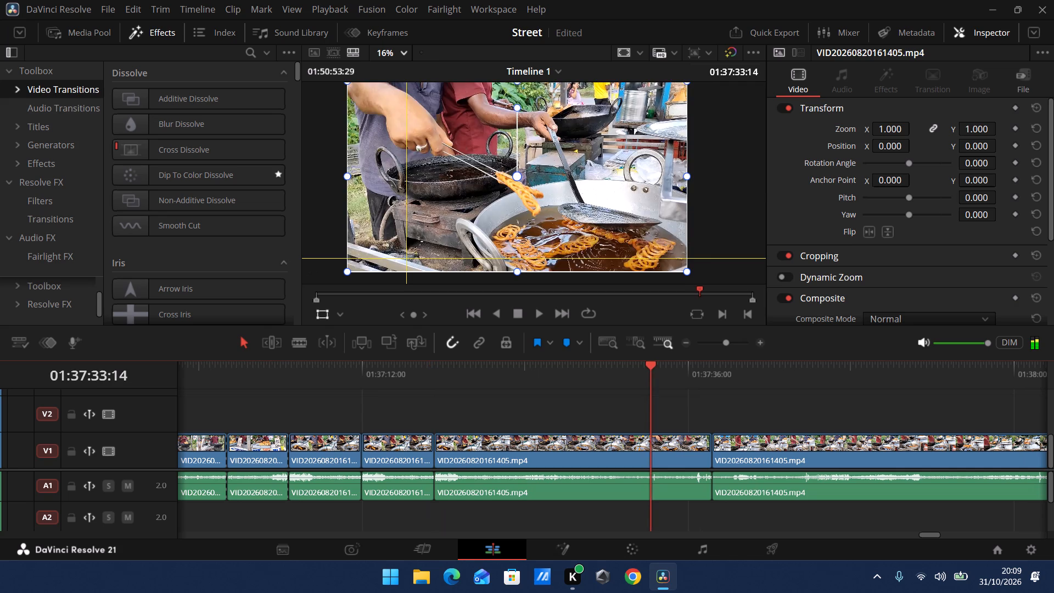
drag(651, 370, 693, 381)
drag(641, 421, 640, 490)
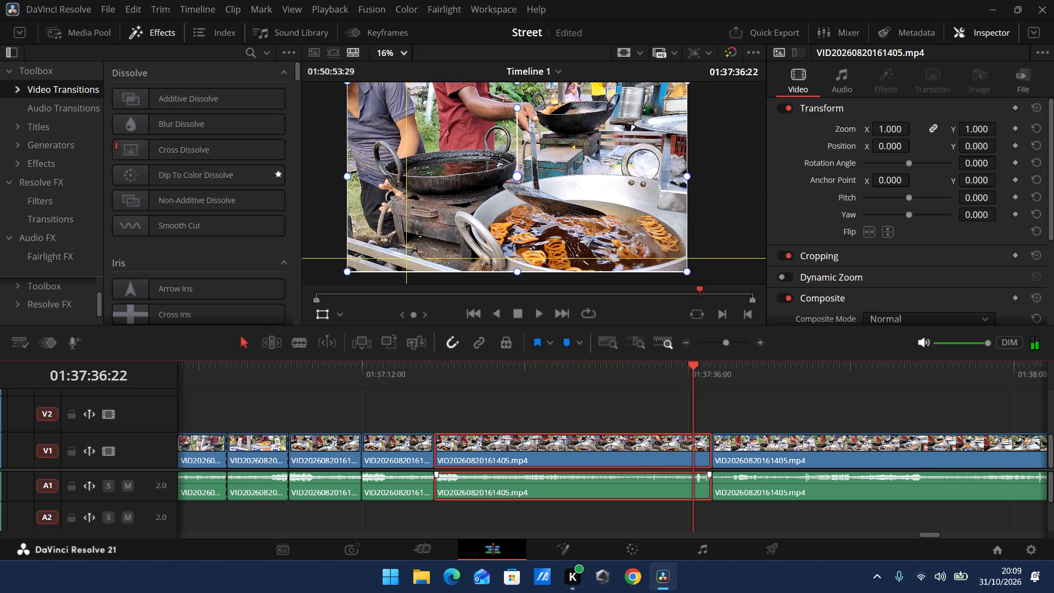
key(ctrl+c)
Paste the copied shot at the end of the edit, at 01:23:28:33.
drag(730, 344, 717, 349)
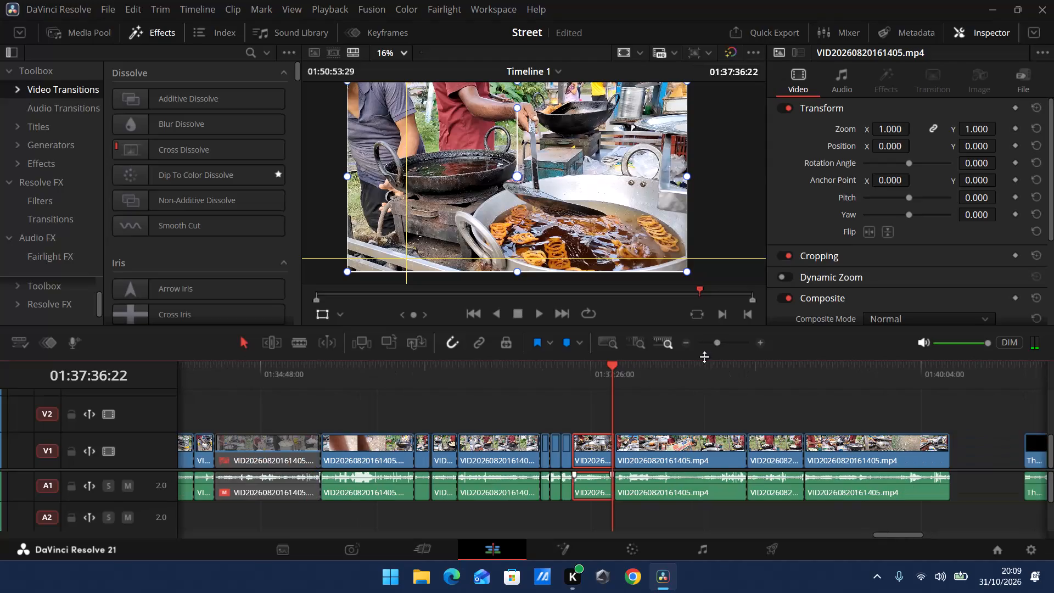
scroll(587, 402, up, 3)
scroll(517, 417, up, 2)
click(425, 386)
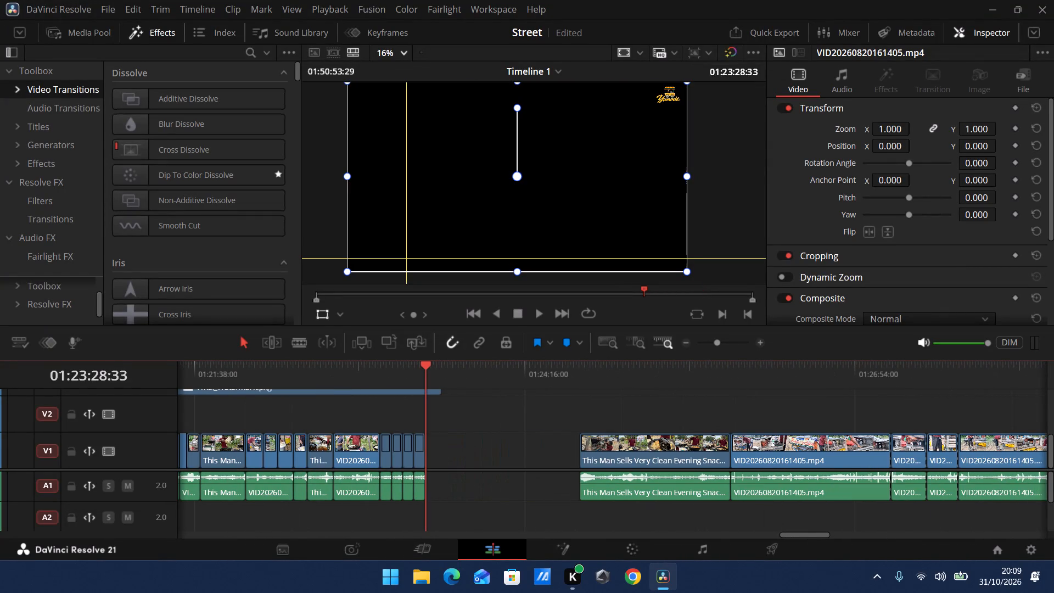
drag(721, 339, 735, 343)
key(ctrl+v)
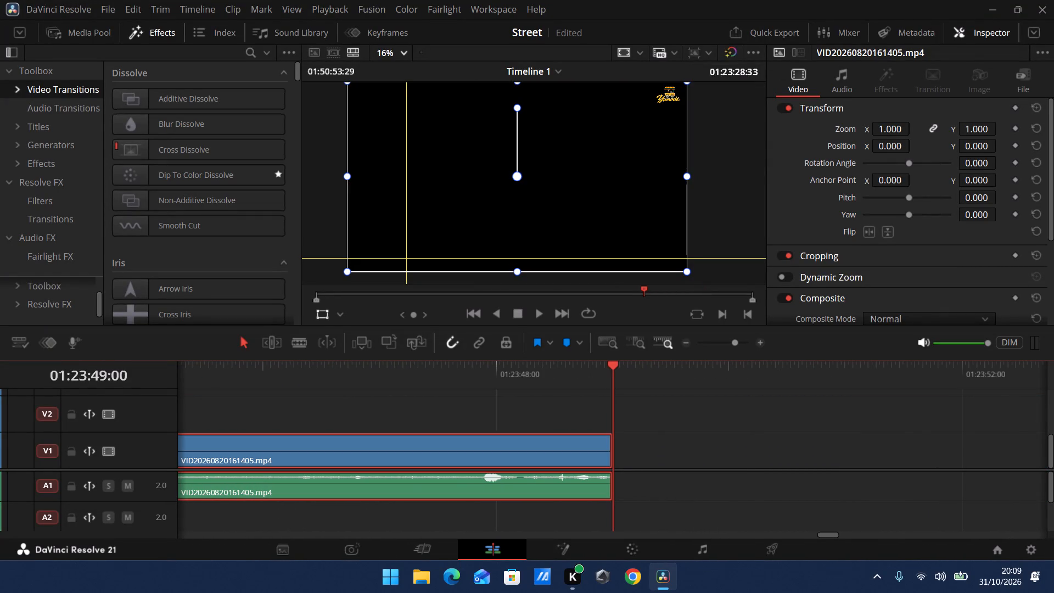
Play back the newly pasted shot and trim its video and audio end to 01:23:47:07.
drag(738, 344, 722, 349)
click(465, 384)
click(537, 312)
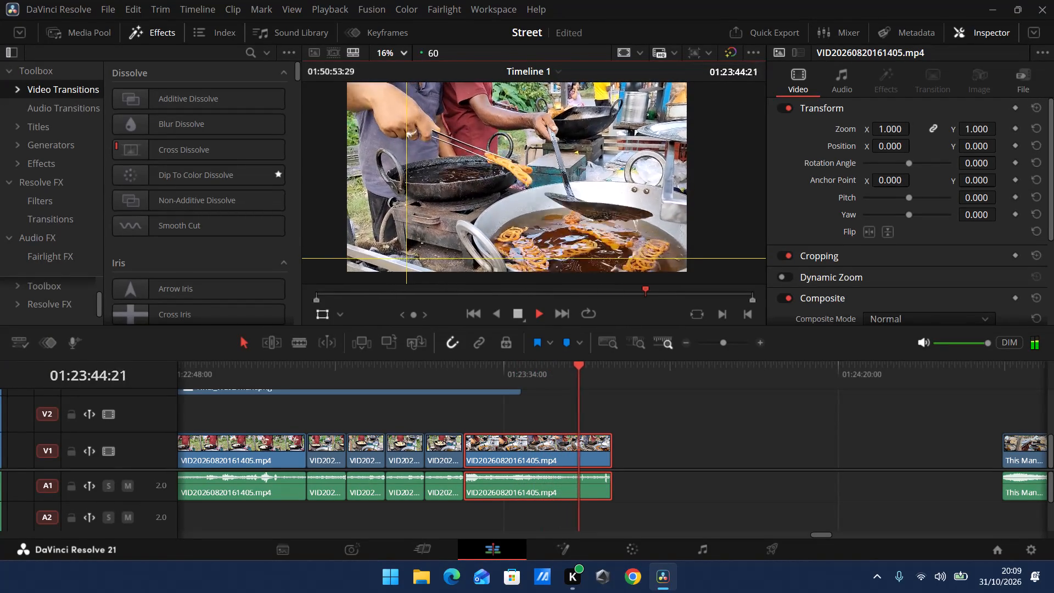
click(518, 315)
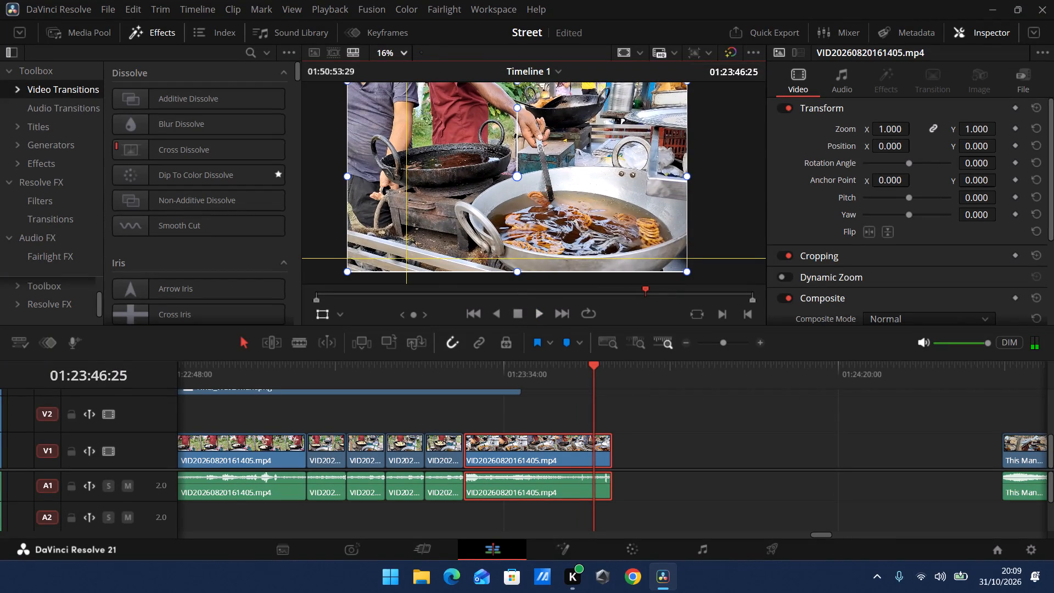
click(539, 316)
click(516, 314)
drag(719, 342, 722, 342)
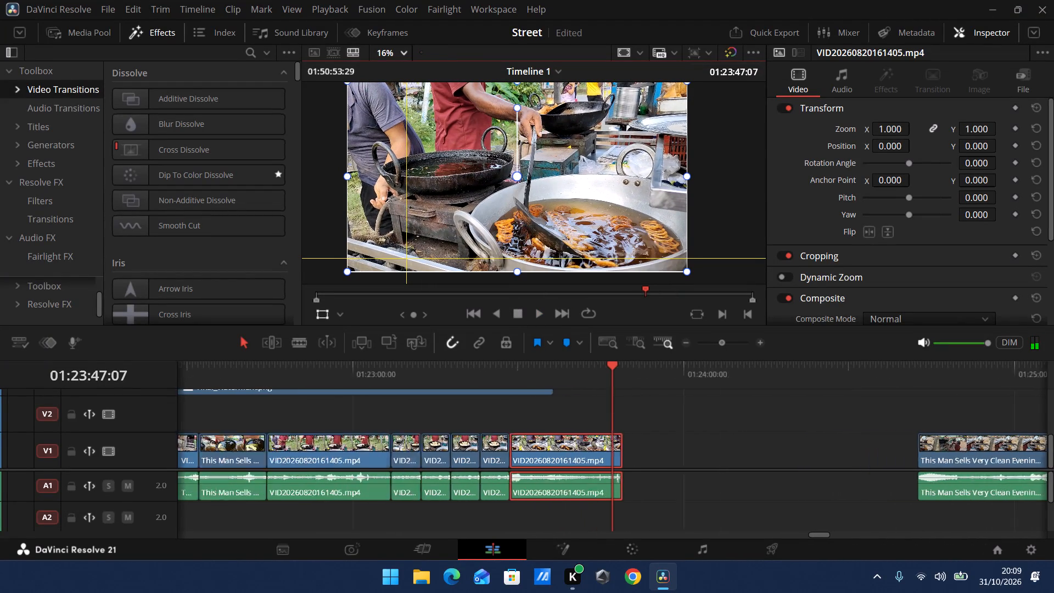
drag(722, 342, 724, 343)
click(612, 369)
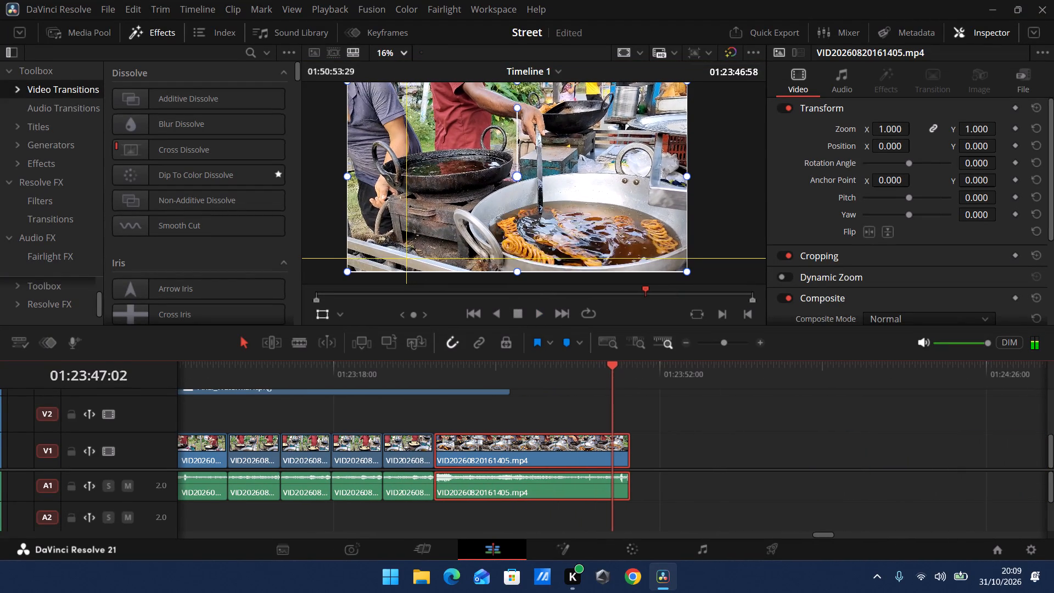
click(724, 343)
drag(635, 452, 609, 454)
Go back to the raw footage and look for the next shot, starting at 01:37:37:46.
drag(730, 343, 717, 345)
scroll(848, 439, down, 2)
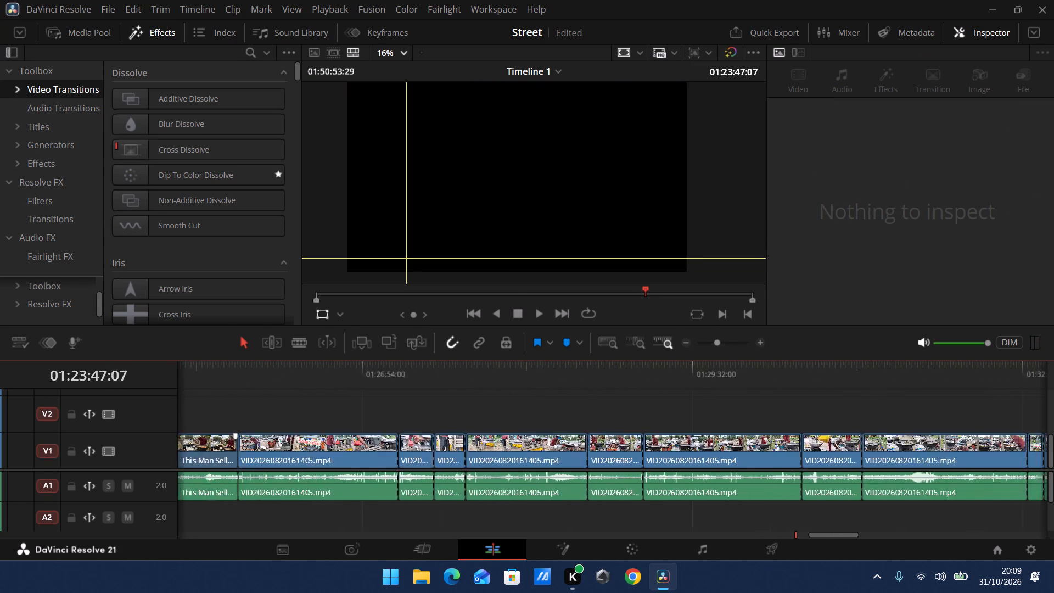
scroll(848, 439, down, 2)
drag(715, 340, 710, 341)
scroll(763, 401, down, 1)
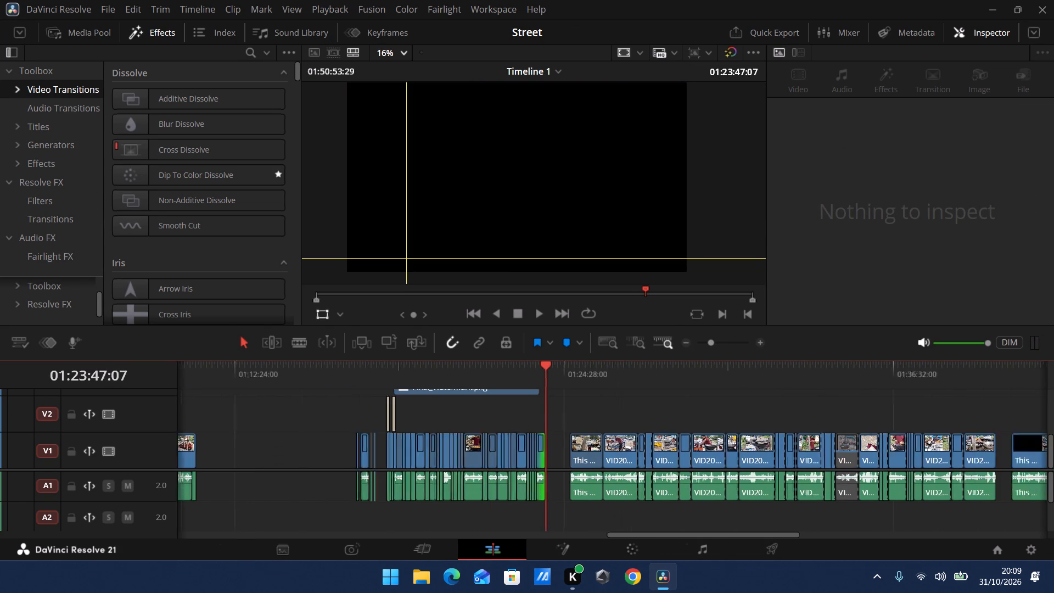
scroll(769, 406, down, 1)
click(508, 367)
drag(509, 365, 526, 370)
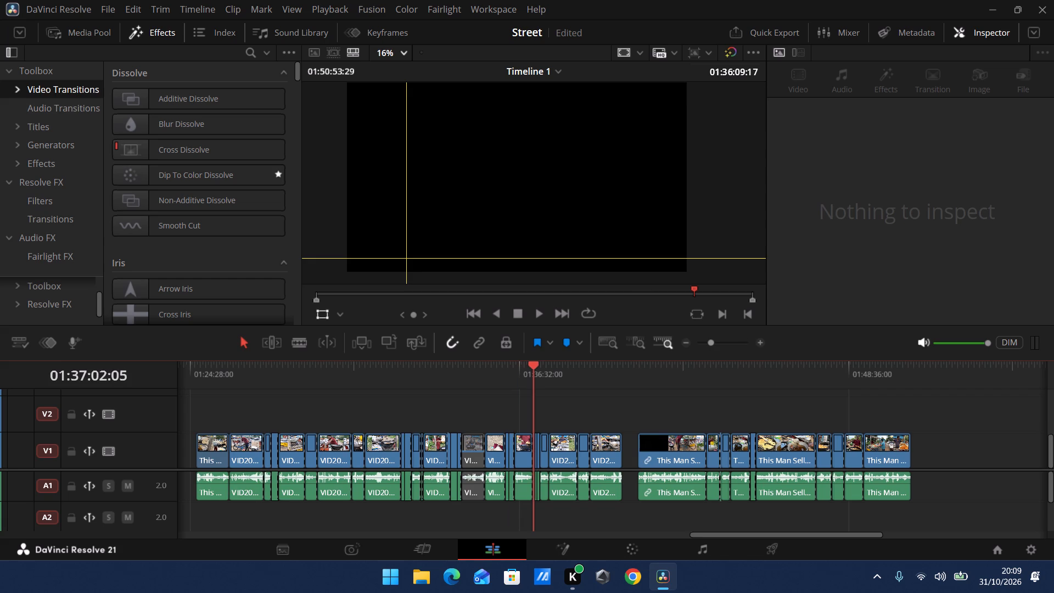
drag(526, 370, 550, 375)
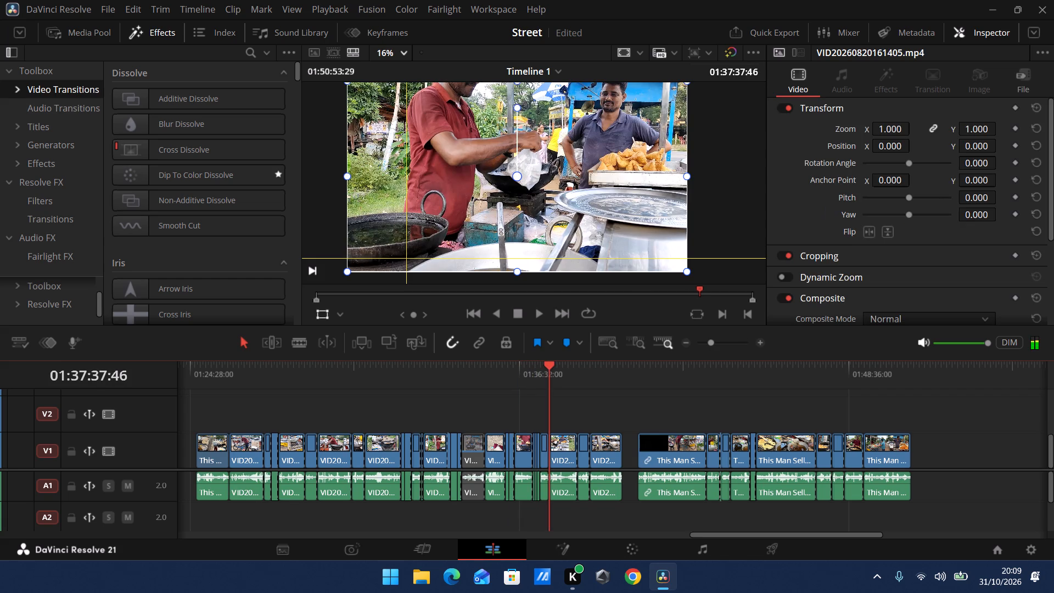
Scrub the raw shot starting at 01:37:37:46 for a cut point and split its video and audio at 01:37:47:49.
drag(713, 343, 722, 347)
scroll(615, 371, down, 1)
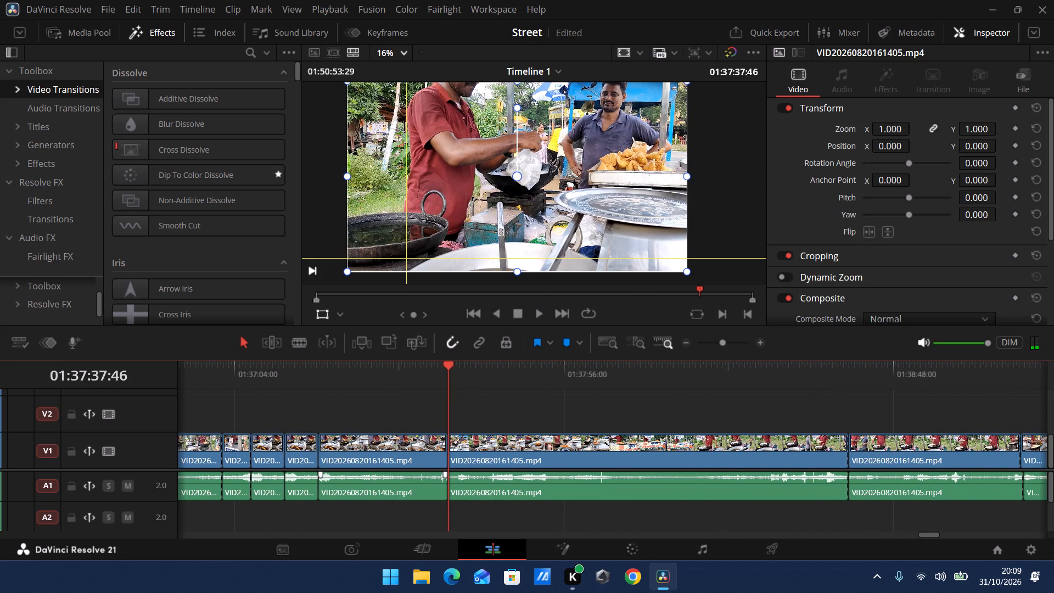
drag(448, 367, 568, 374)
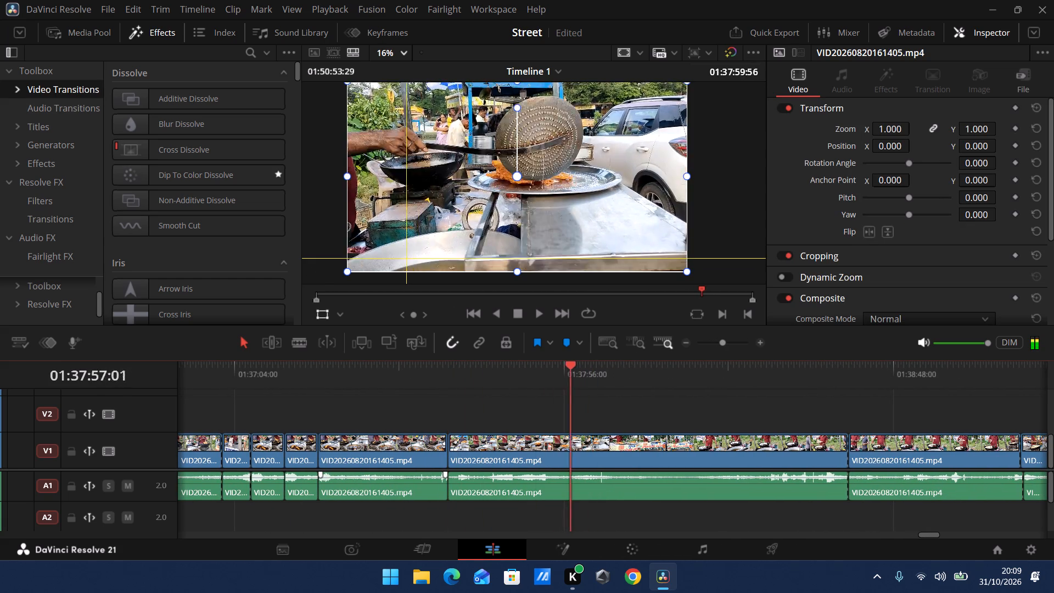
drag(568, 374, 517, 377)
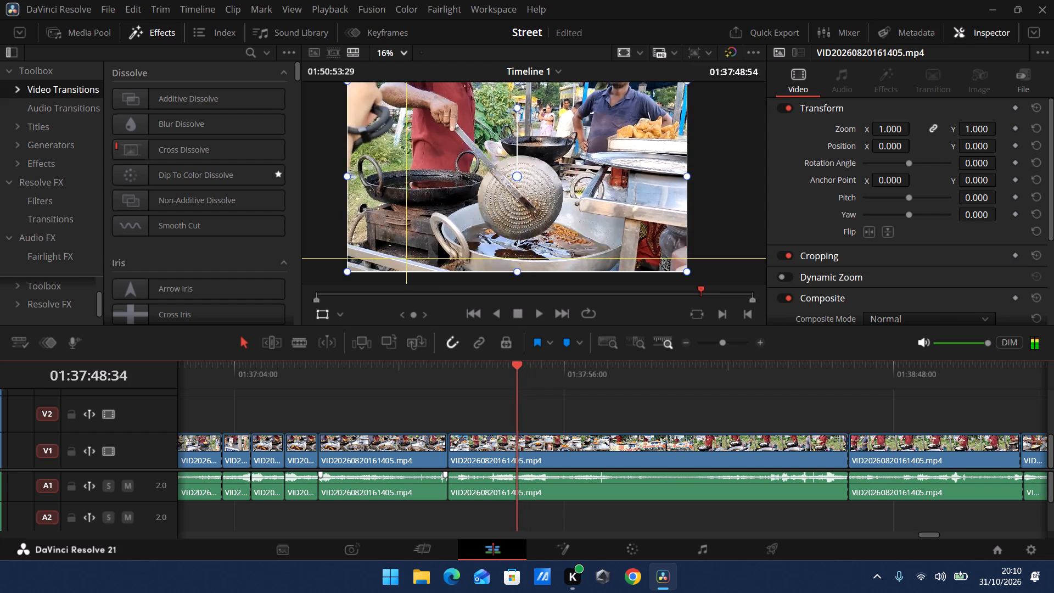
drag(517, 377, 513, 377)
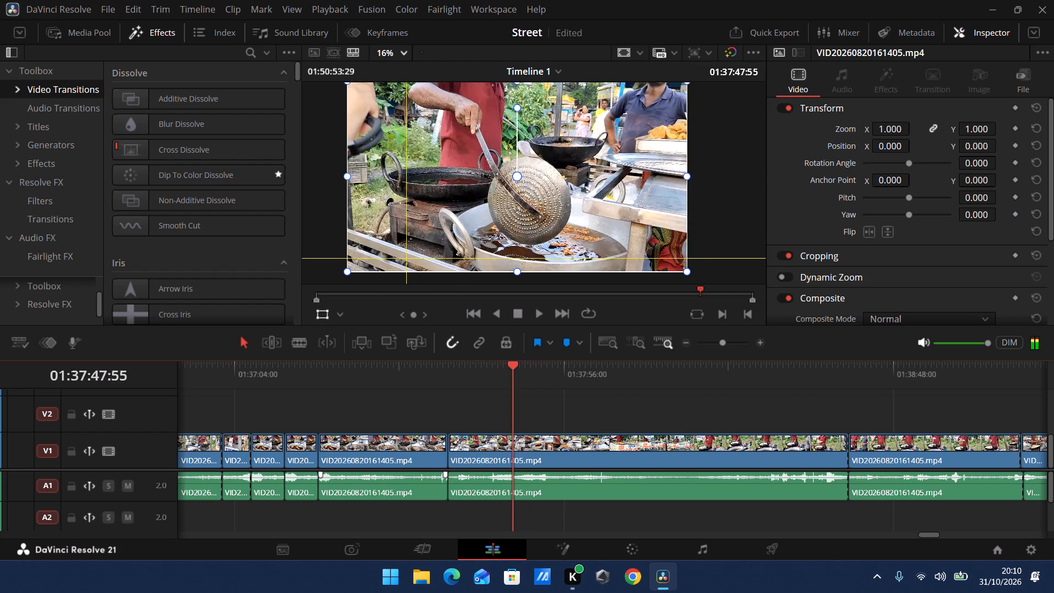
drag(513, 377, 512, 377)
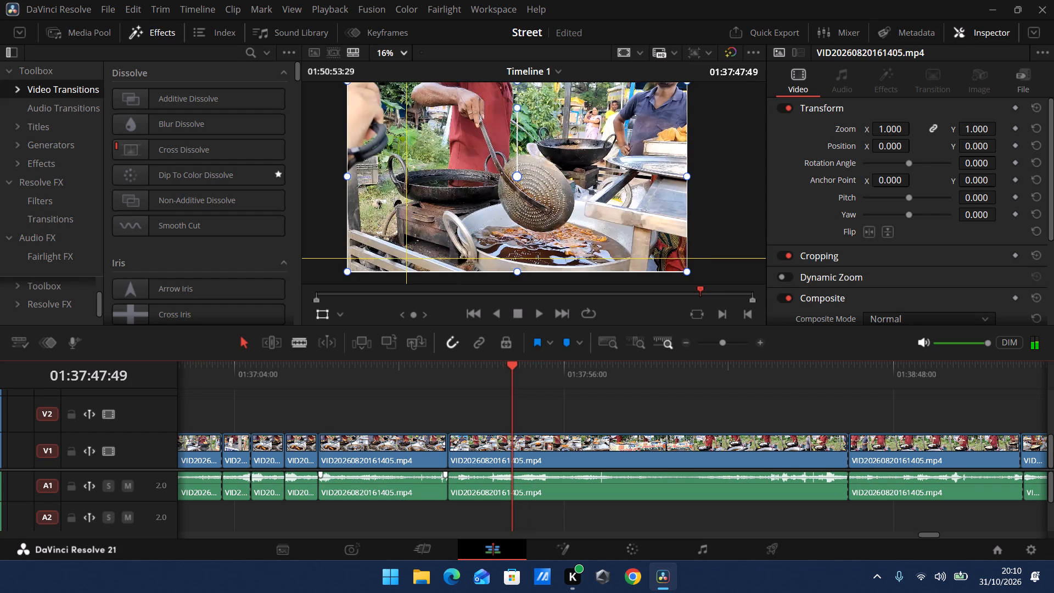
click(293, 343)
click(512, 446)
click(513, 474)
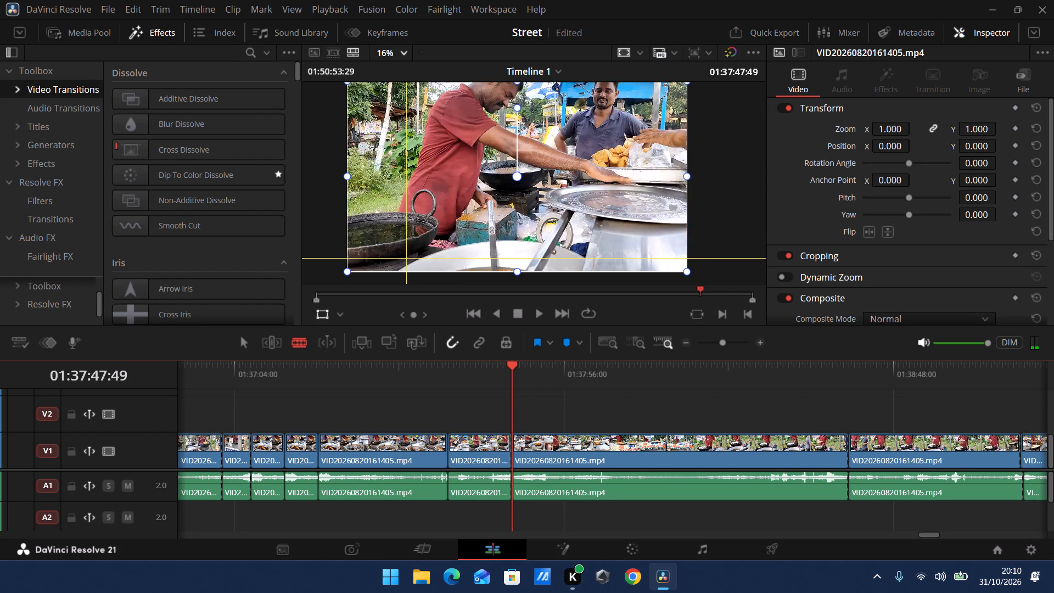
click(250, 341)
Scrub the raw shot starting at 01:37:47:49 for a cut point and split its video and audio at about 01:38:06:33.
click(539, 311)
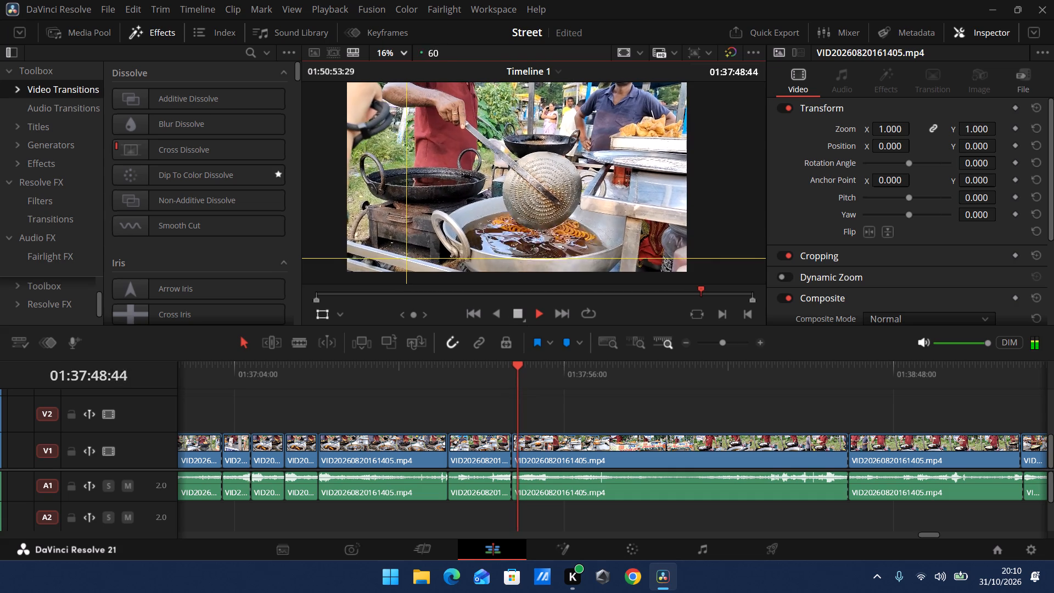
click(516, 314)
drag(524, 363, 572, 371)
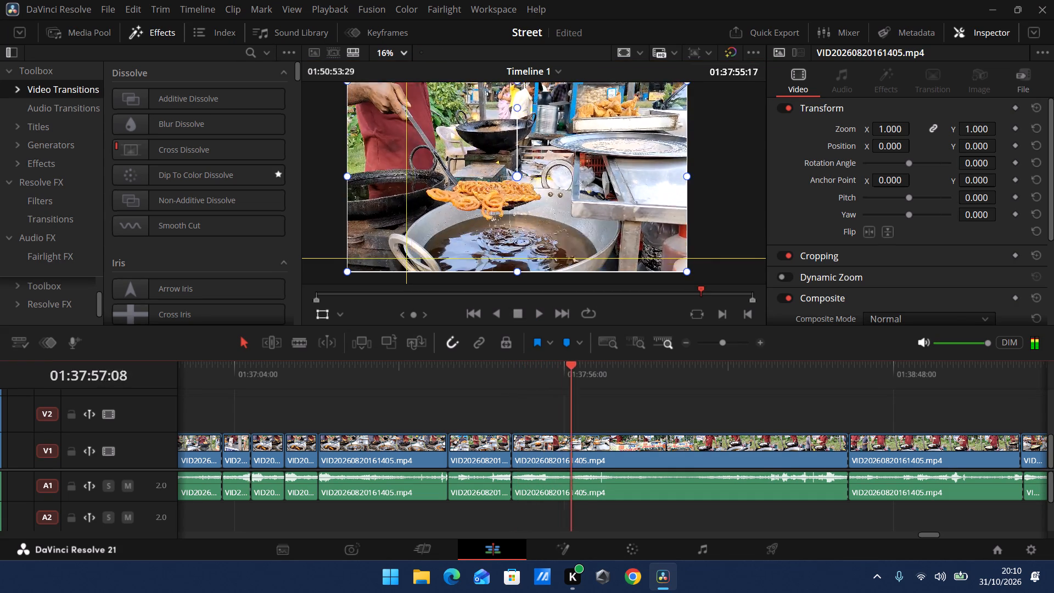
drag(572, 371, 627, 377)
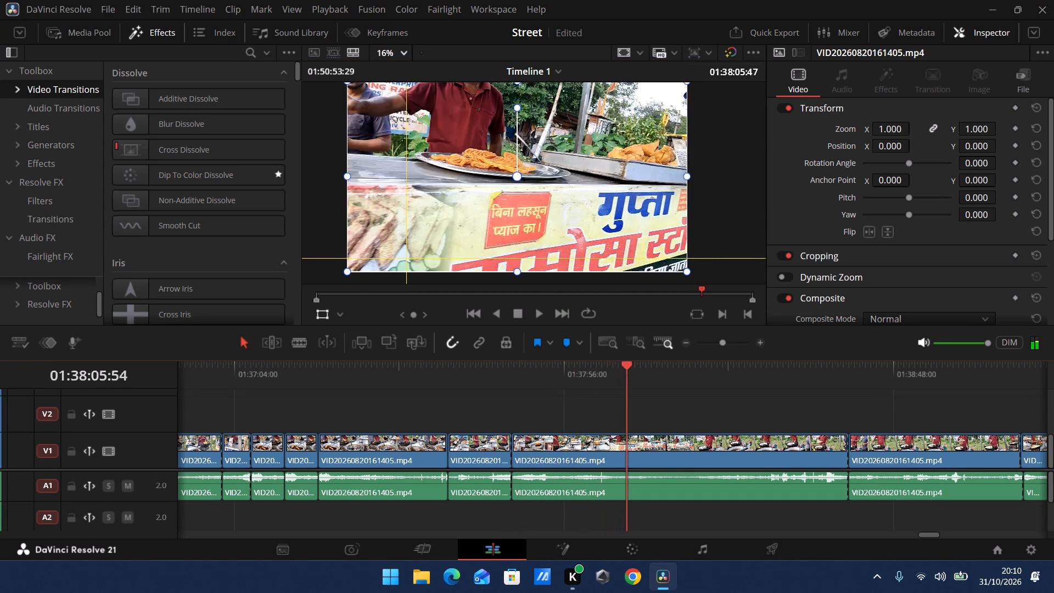
drag(627, 377, 617, 379)
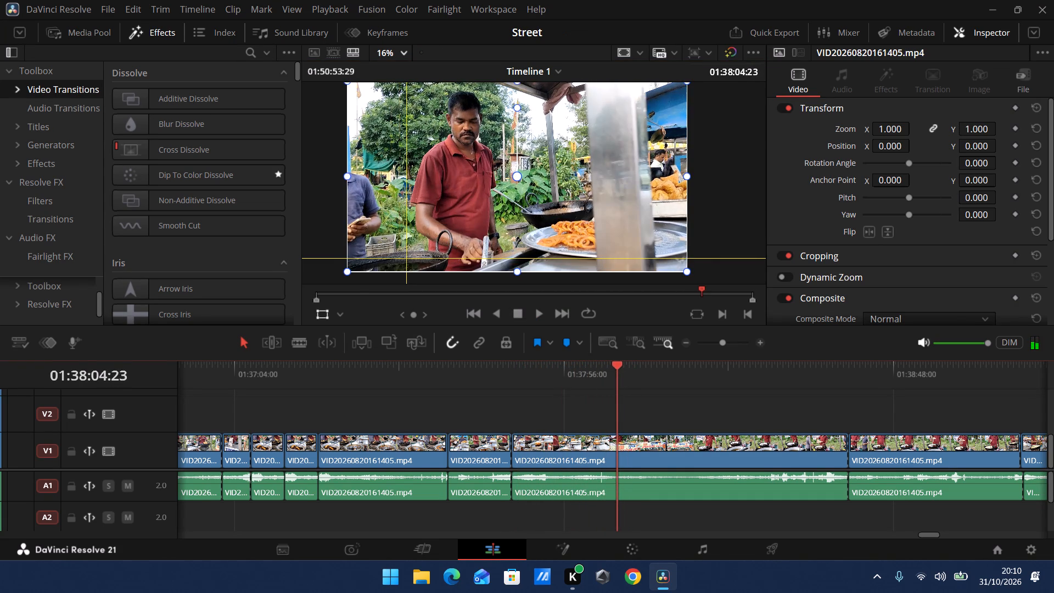
drag(617, 379, 636, 379)
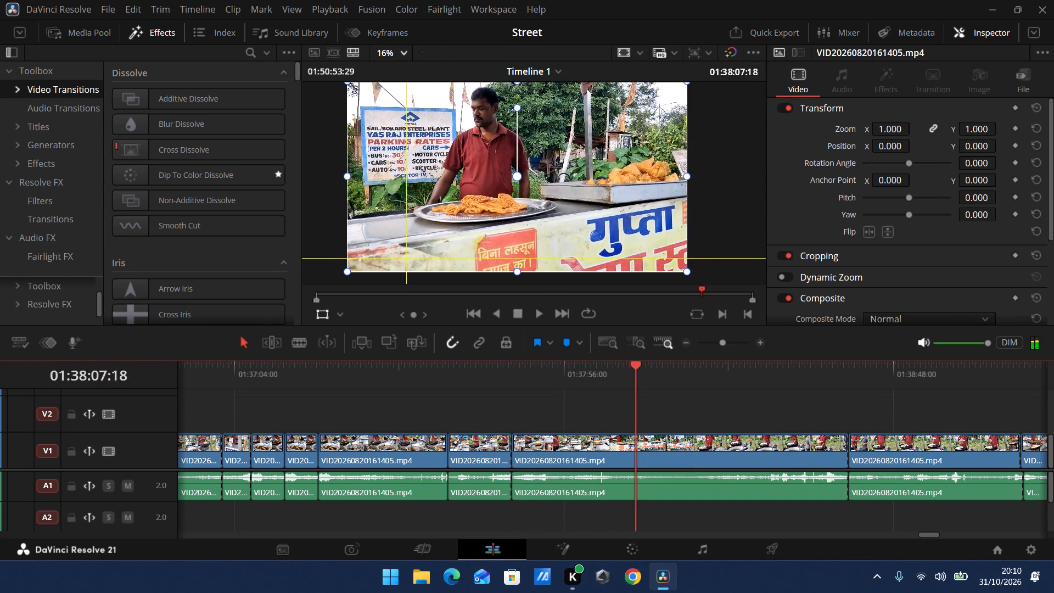
drag(636, 379, 640, 378)
click(645, 447)
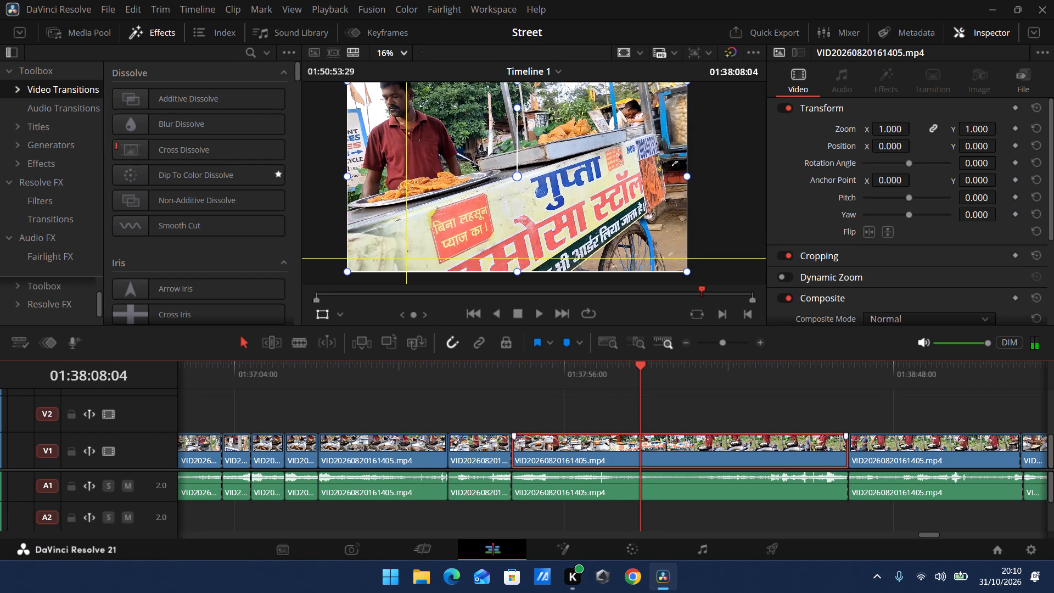
click(298, 345)
click(638, 457)
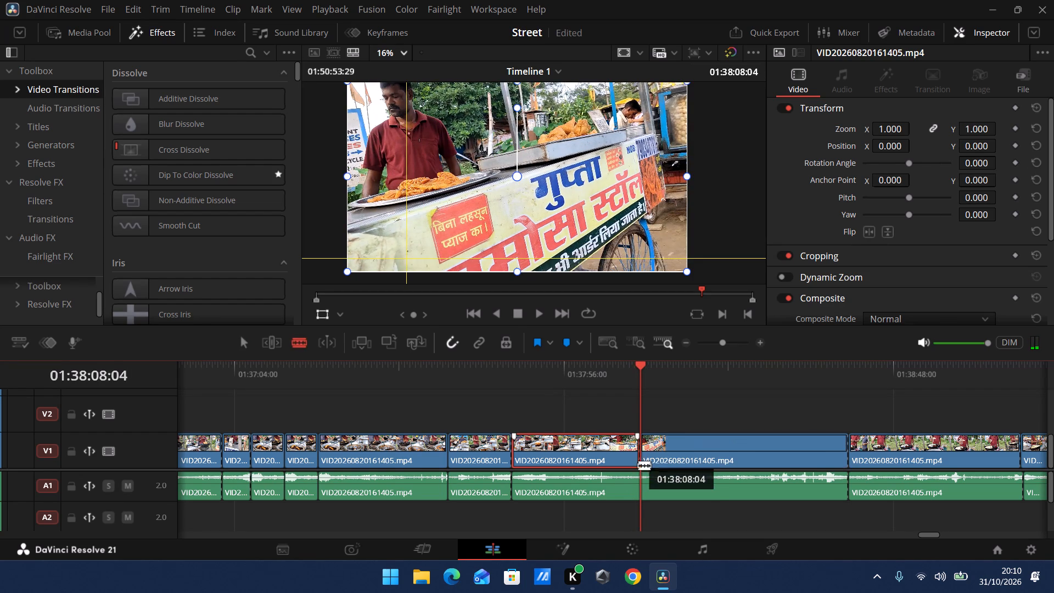
click(631, 495)
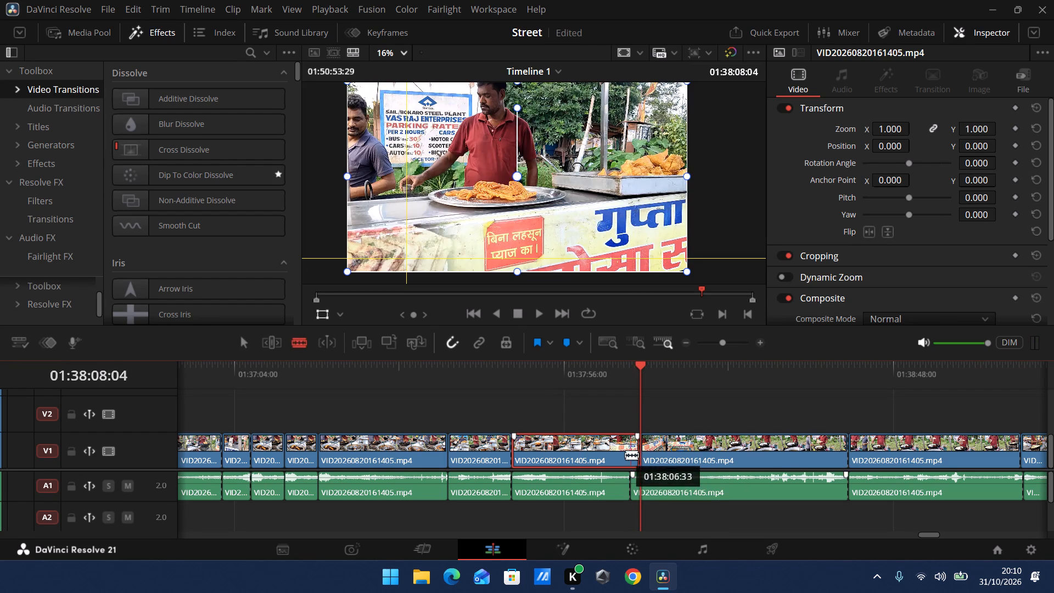
click(625, 455)
click(249, 344)
Copy the raw shot starting at 01:37:47:49, video and audio, and paste it at the end of the edit, at 01:23:47:07.
drag(552, 425, 554, 427)
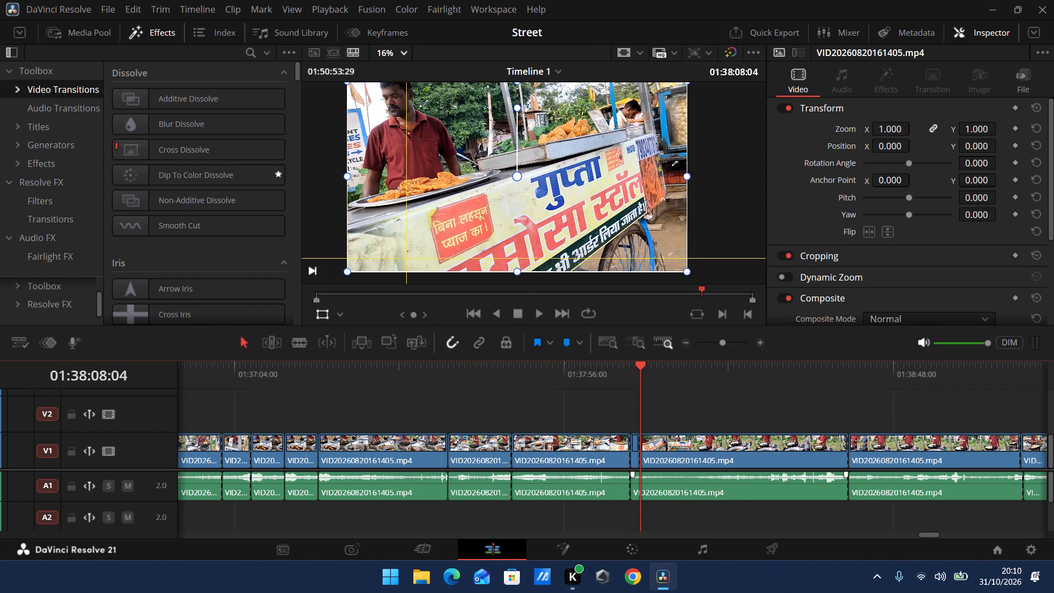
drag(554, 427, 557, 496)
key(ctrl+c)
scroll(546, 435, up, 4)
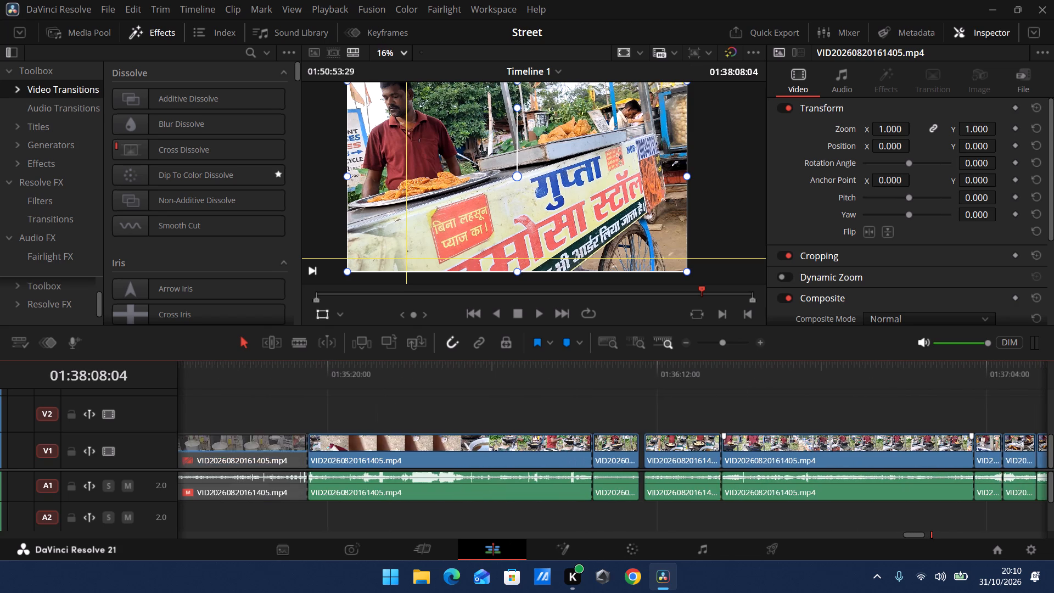
scroll(579, 446, up, 4)
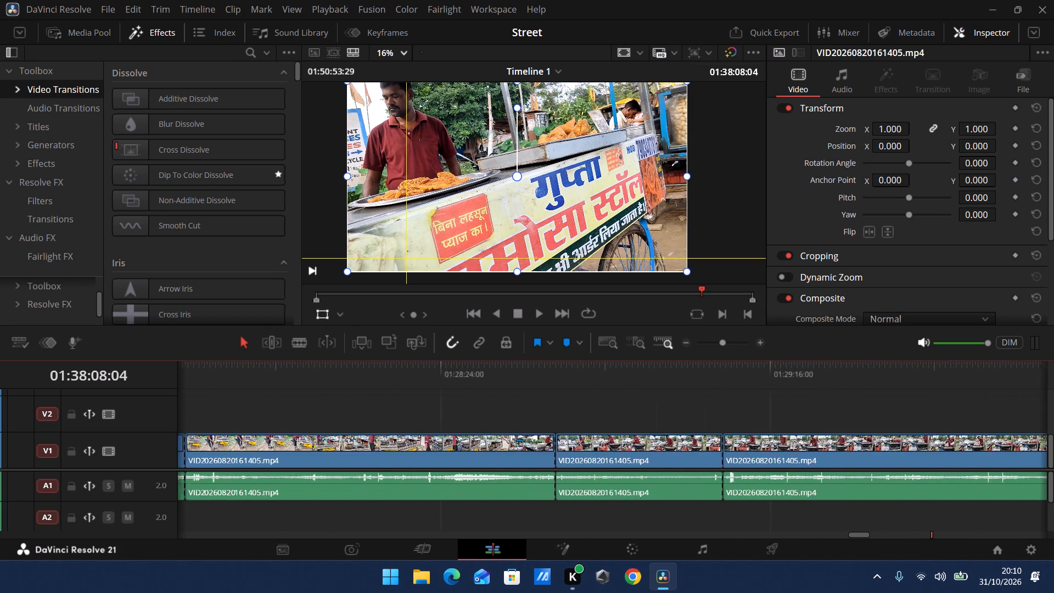
scroll(687, 382, up, 1)
scroll(495, 409, up, 4)
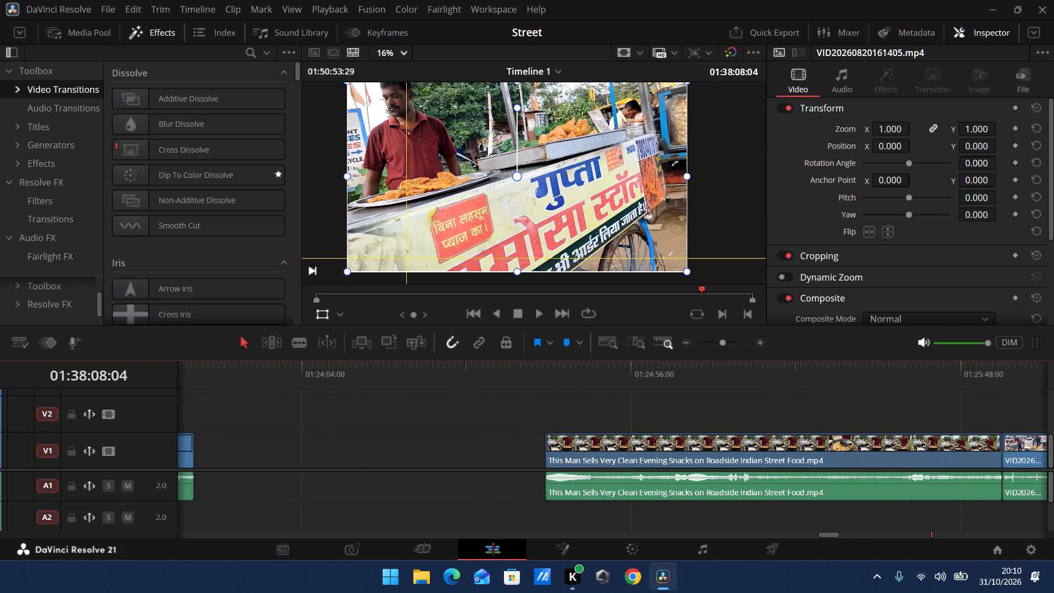
scroll(495, 415, up, 1)
click(328, 385)
key(ctrl+v)
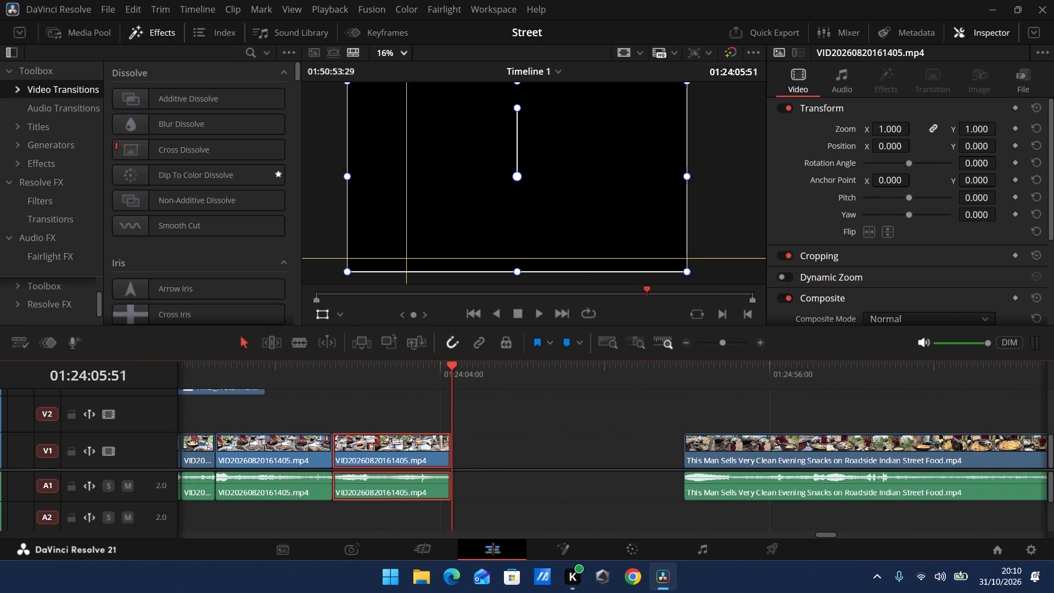
Review the newly pasted shot, trim just under a second off its start, and move it back against the preceding shot at 01:23:47:07.
click(333, 381)
click(537, 310)
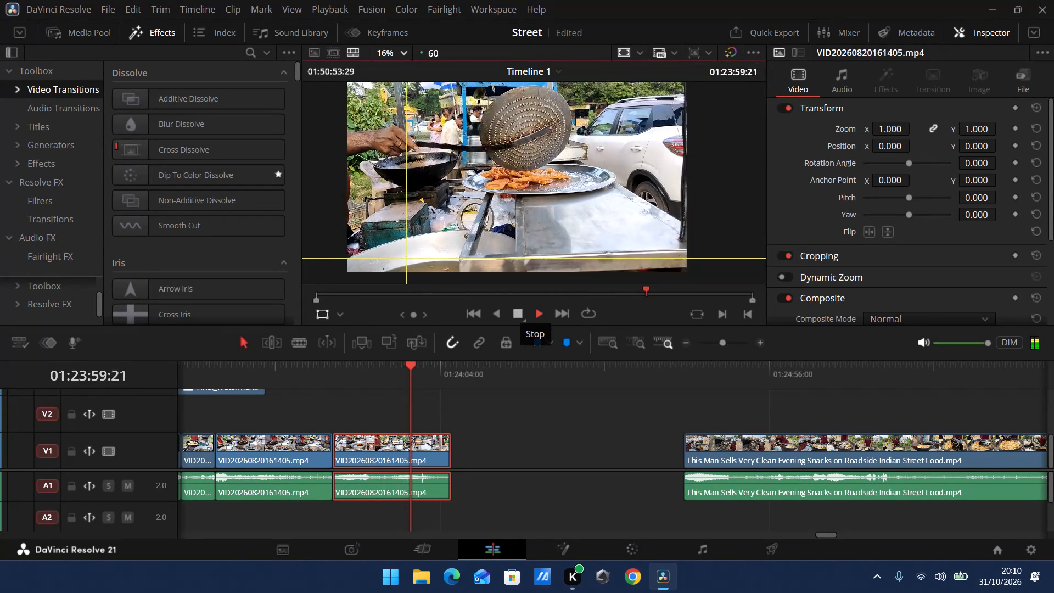
click(518, 313)
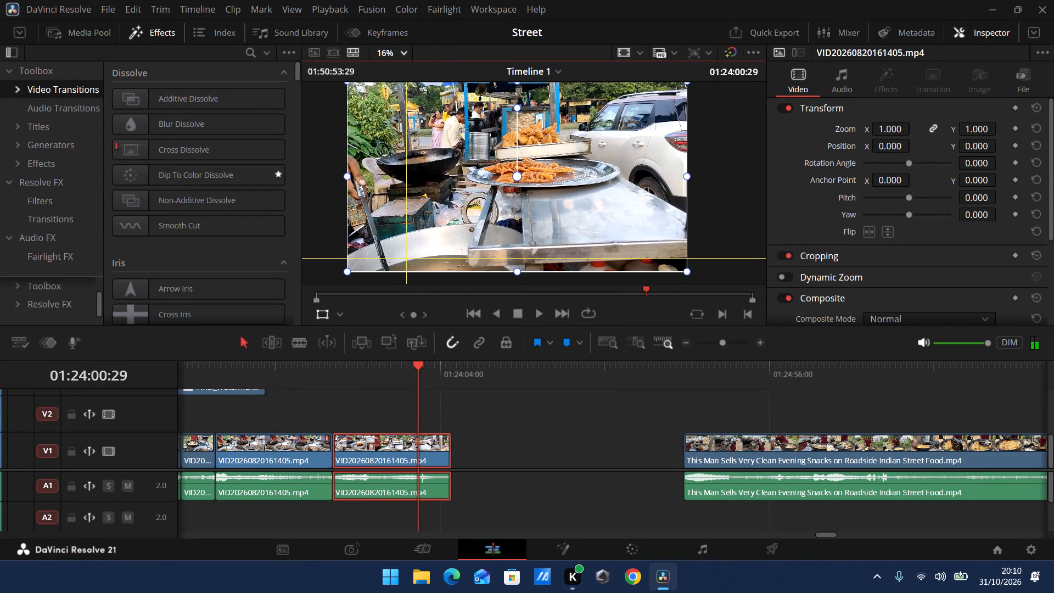
drag(724, 339, 731, 341)
drag(616, 363, 590, 367)
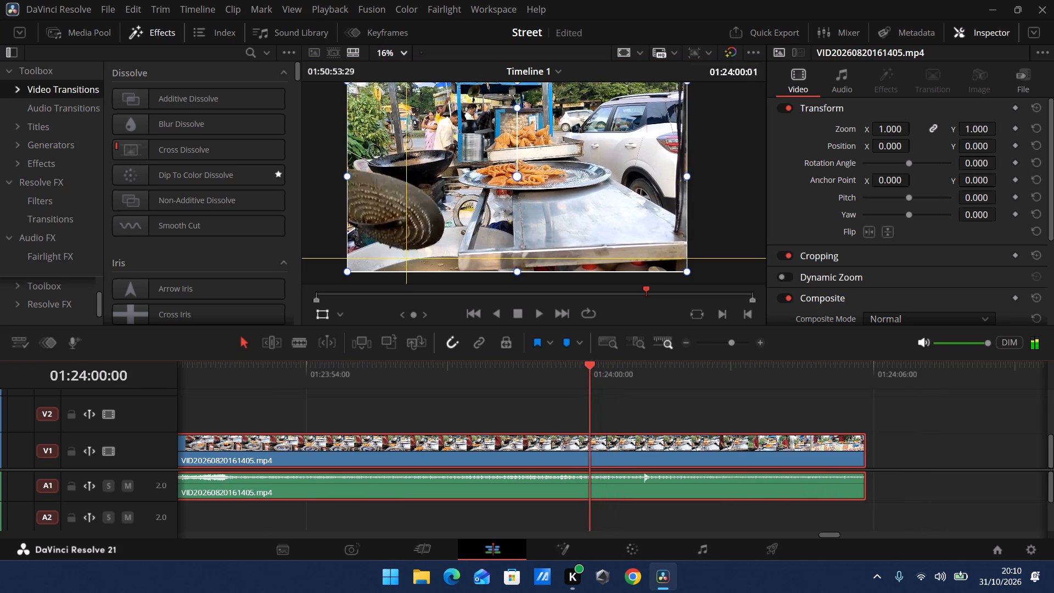
drag(590, 367, 588, 367)
scroll(546, 410, up, 1)
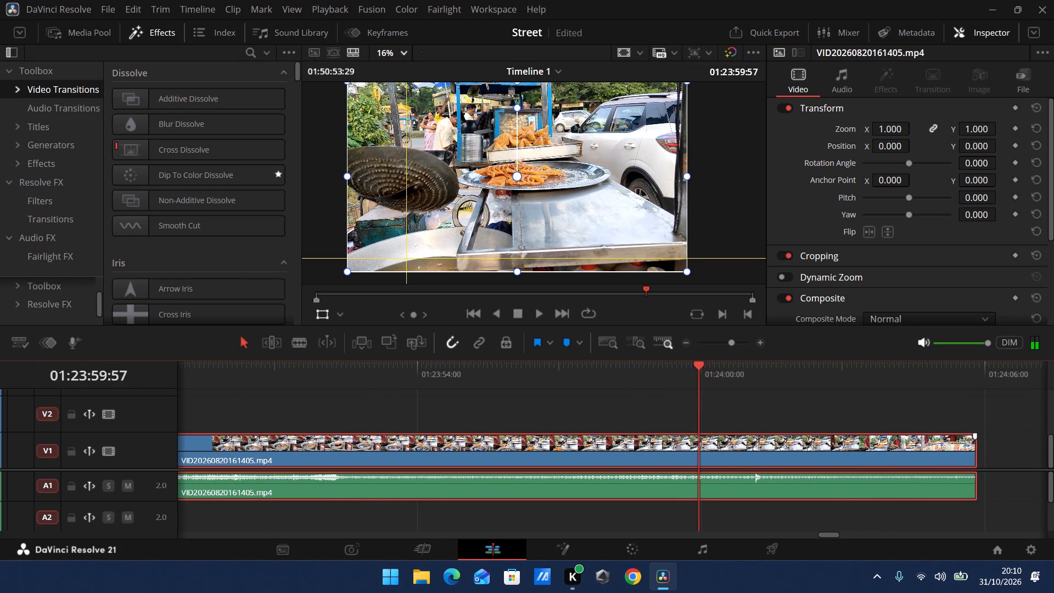
scroll(384, 435, up, 2)
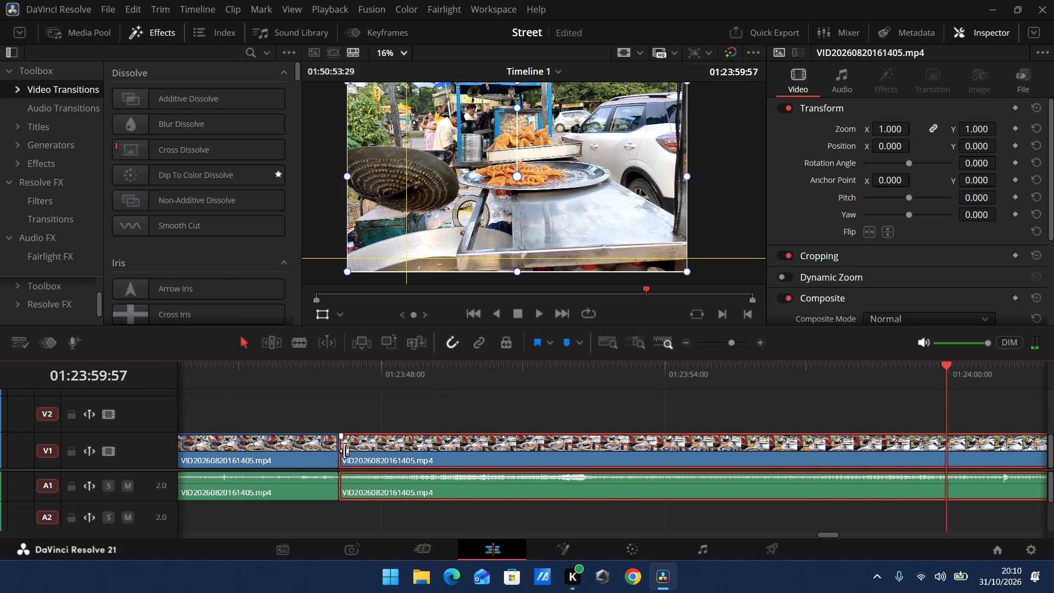
drag(345, 451, 384, 451)
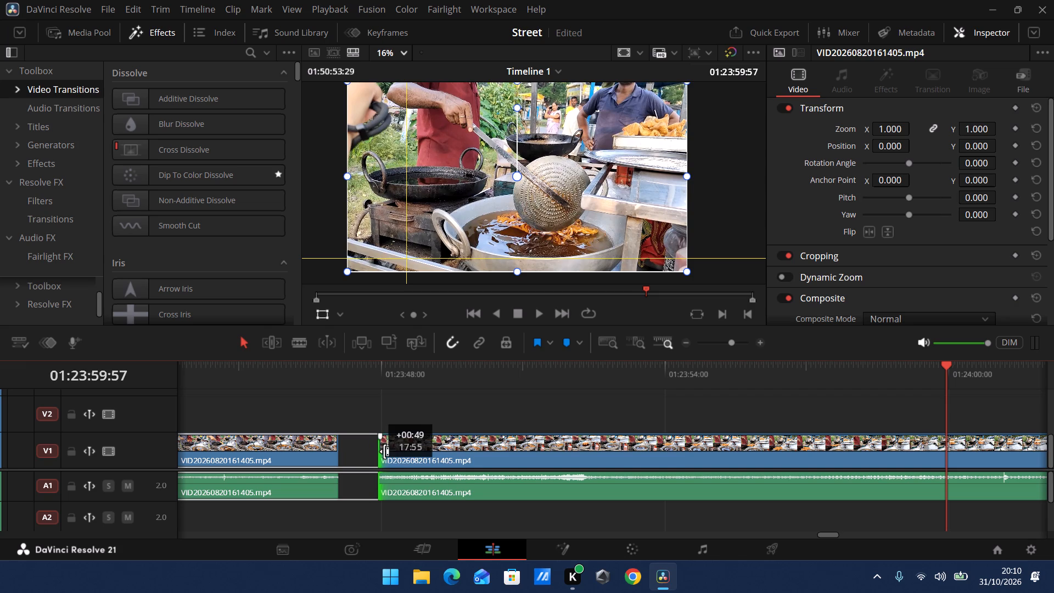
drag(384, 451, 388, 452)
drag(412, 425, 413, 428)
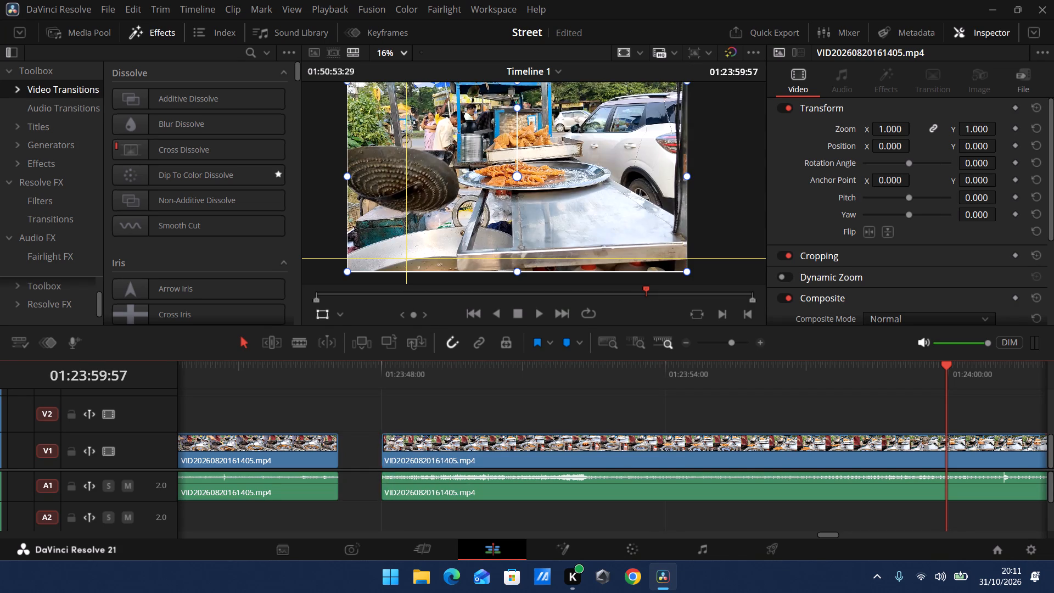
drag(413, 428, 418, 480)
drag(424, 489, 385, 488)
Play back the trimmed shot from 01:23:47:07 to about 01:23:59 to check its content.
click(345, 382)
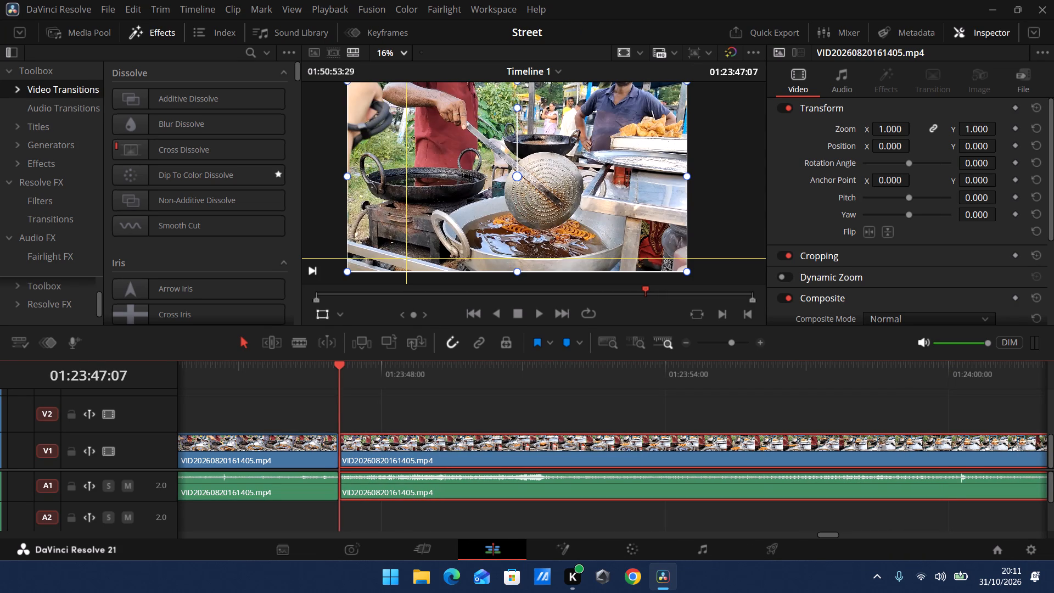
click(537, 317)
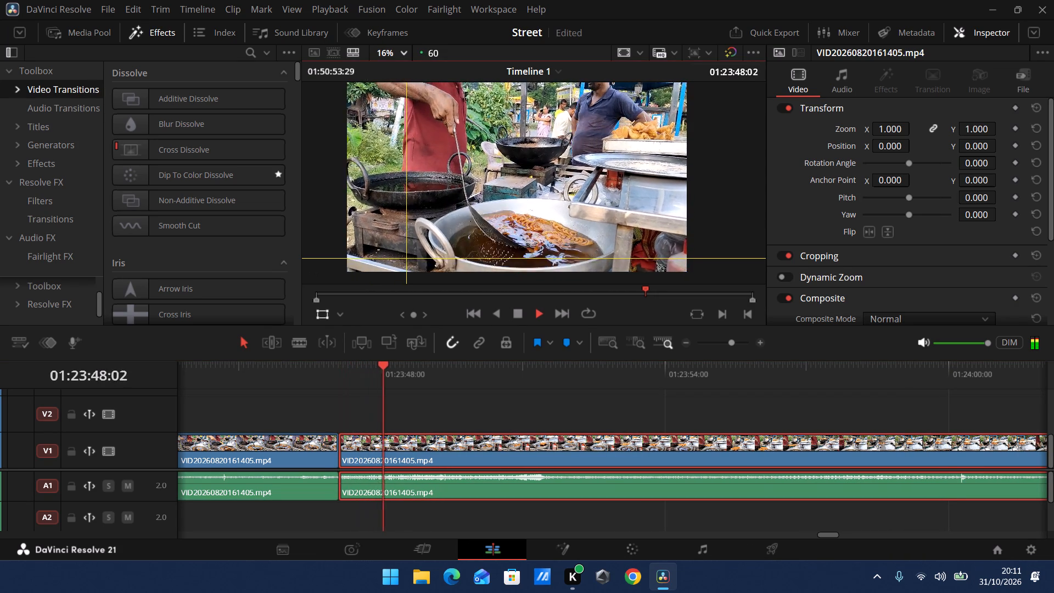
scroll(523, 414, down, 1)
drag(732, 339, 732, 339)
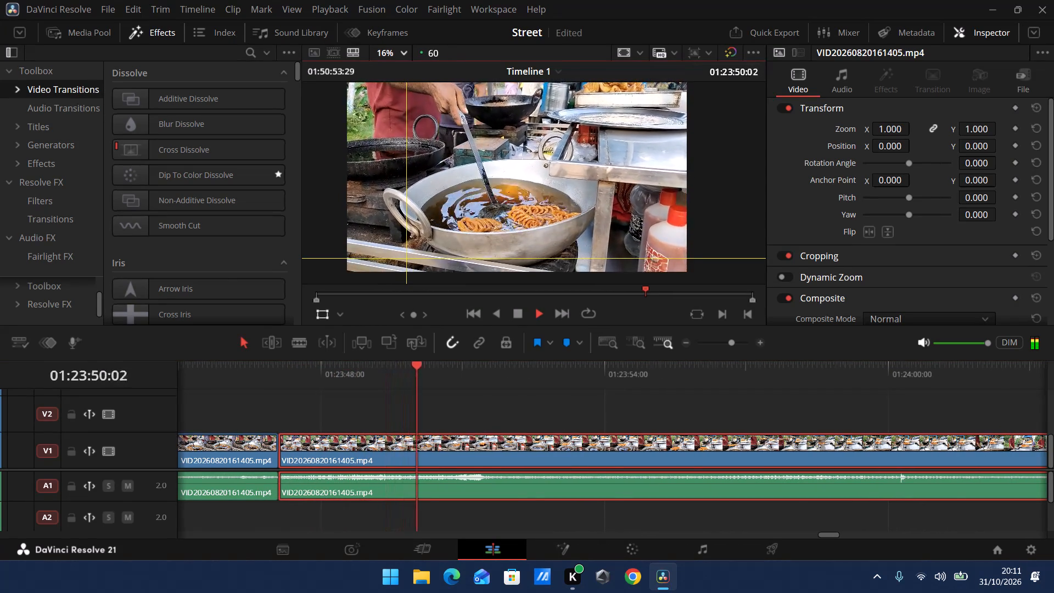
drag(732, 339, 726, 349)
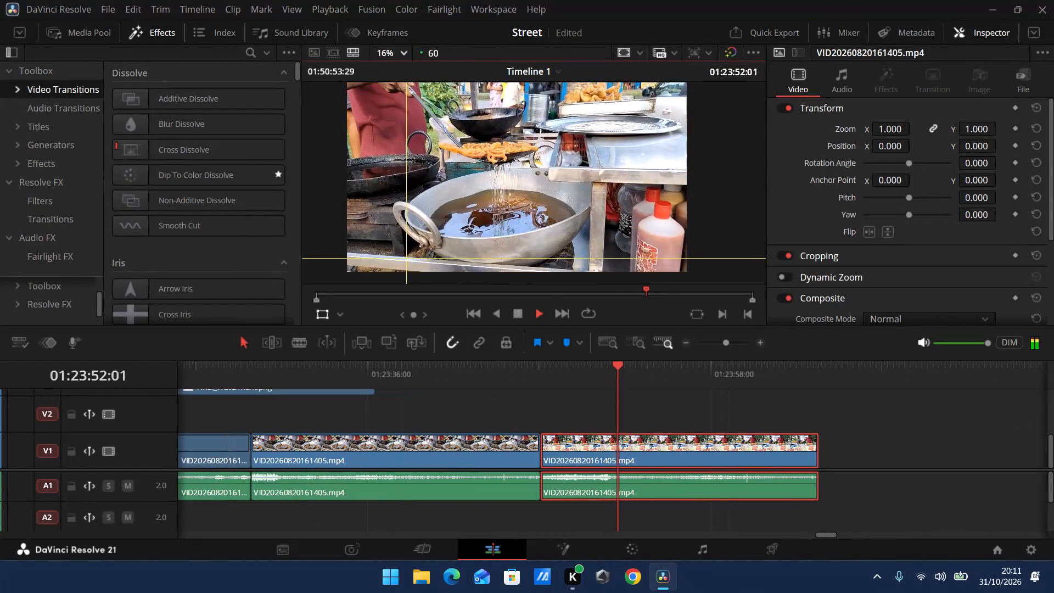
scroll(705, 375, down, 1)
drag(727, 341, 732, 343)
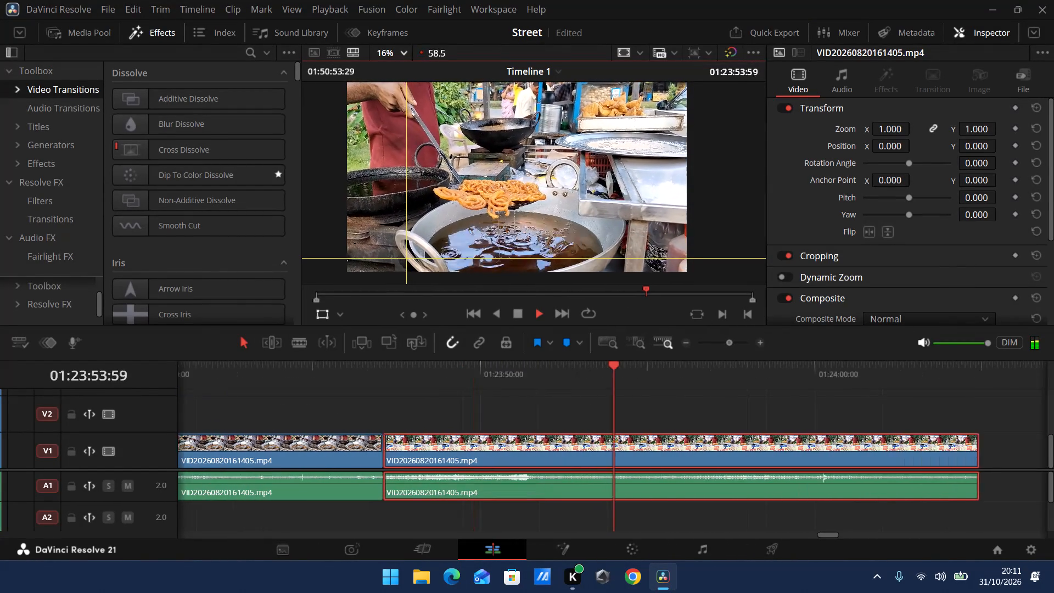
drag(732, 343, 722, 353)
drag(723, 343, 727, 344)
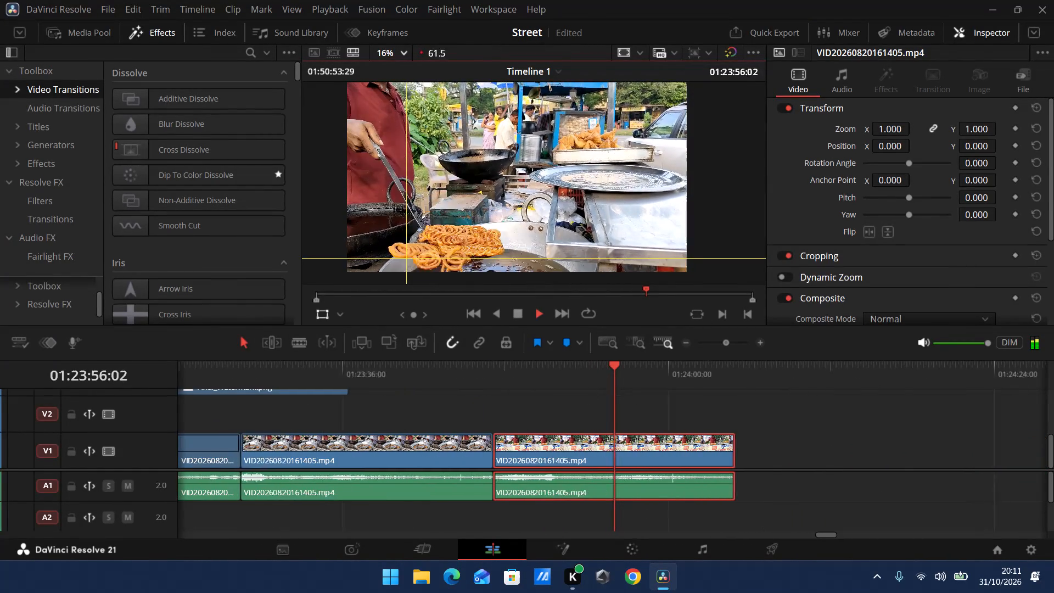
drag(727, 344, 730, 344)
click(518, 317)
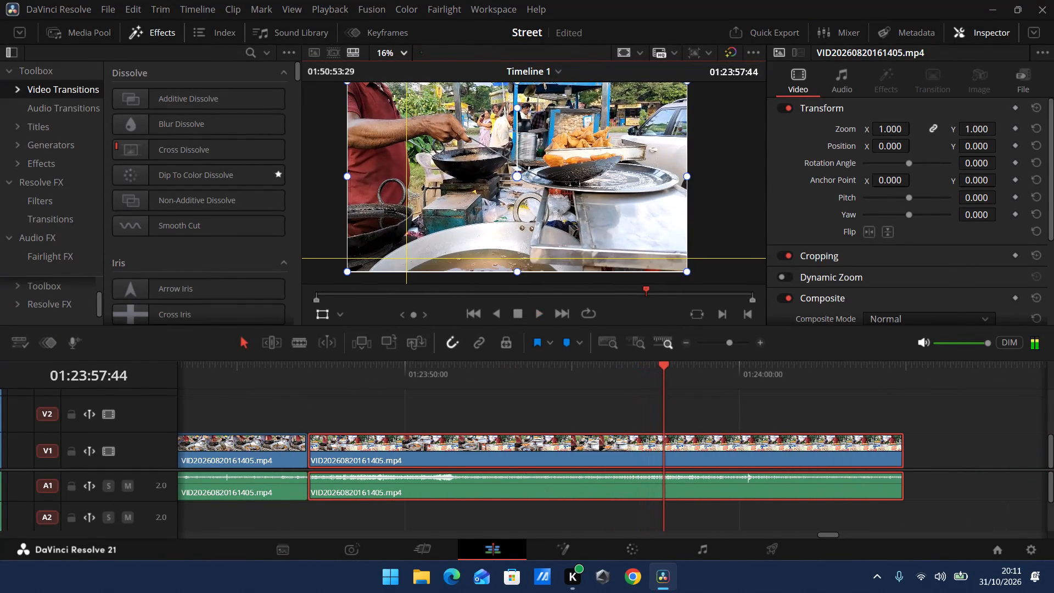
scroll(564, 391, down, 1)
click(539, 312)
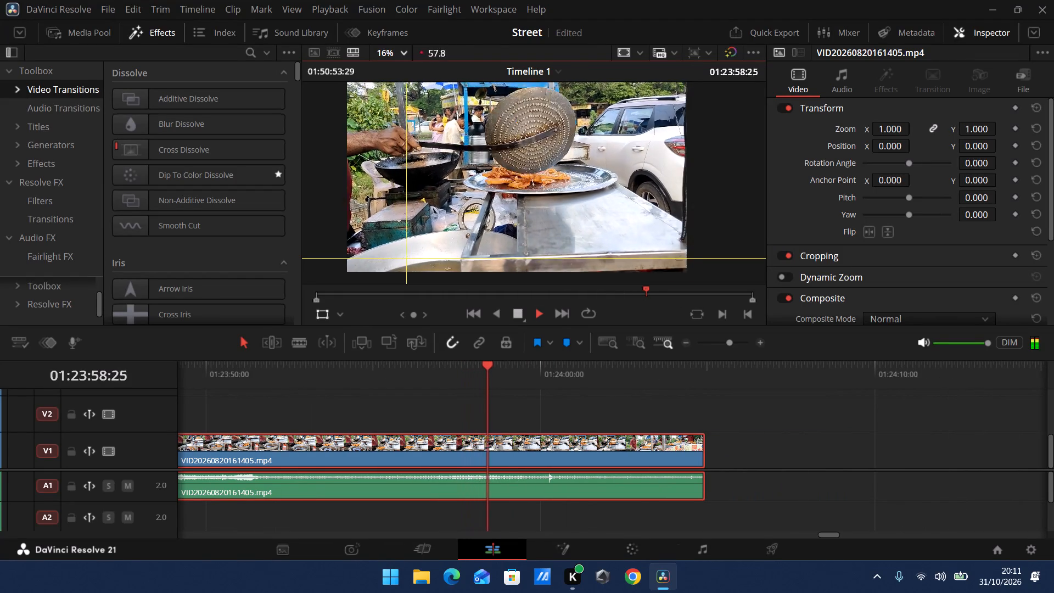
click(517, 314)
Scrub the last shot of the edit frame by frame for its end point and split its video and audio at 01:23:59:45.
click(733, 344)
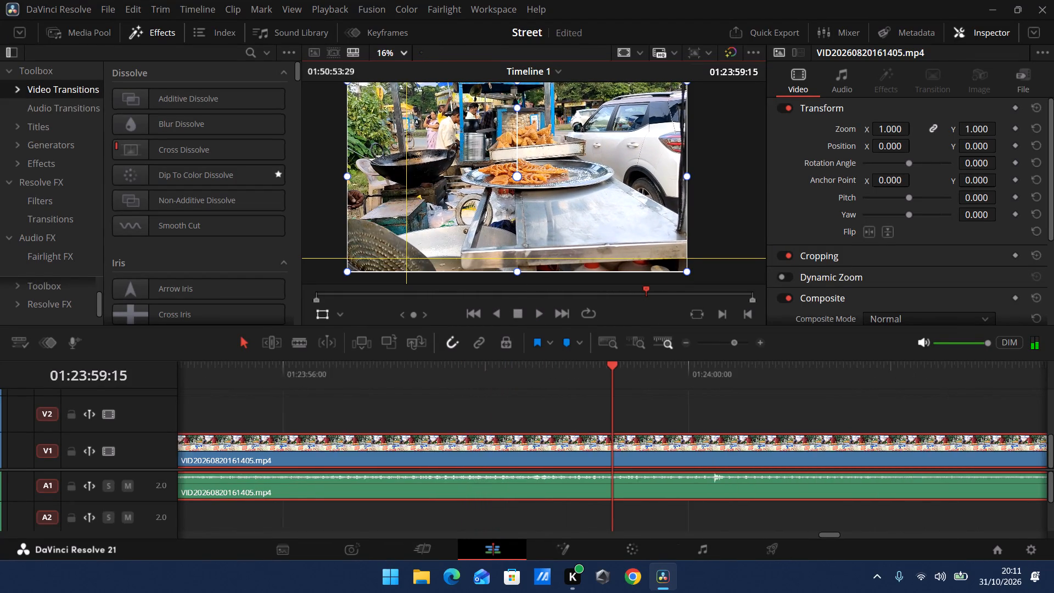
scroll(658, 377, down, 1)
drag(483, 367, 498, 368)
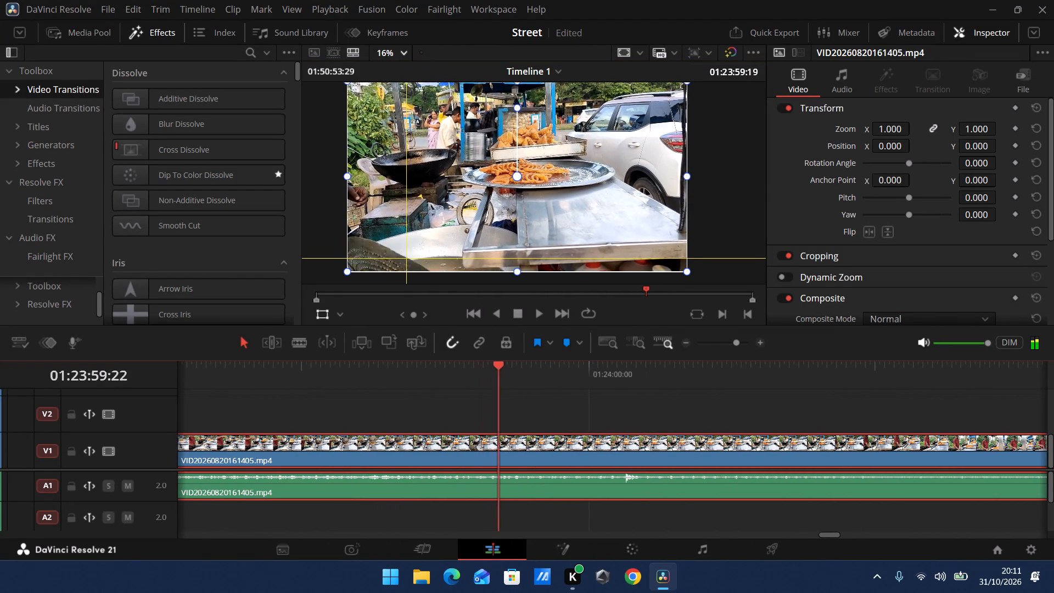
drag(498, 368, 560, 372)
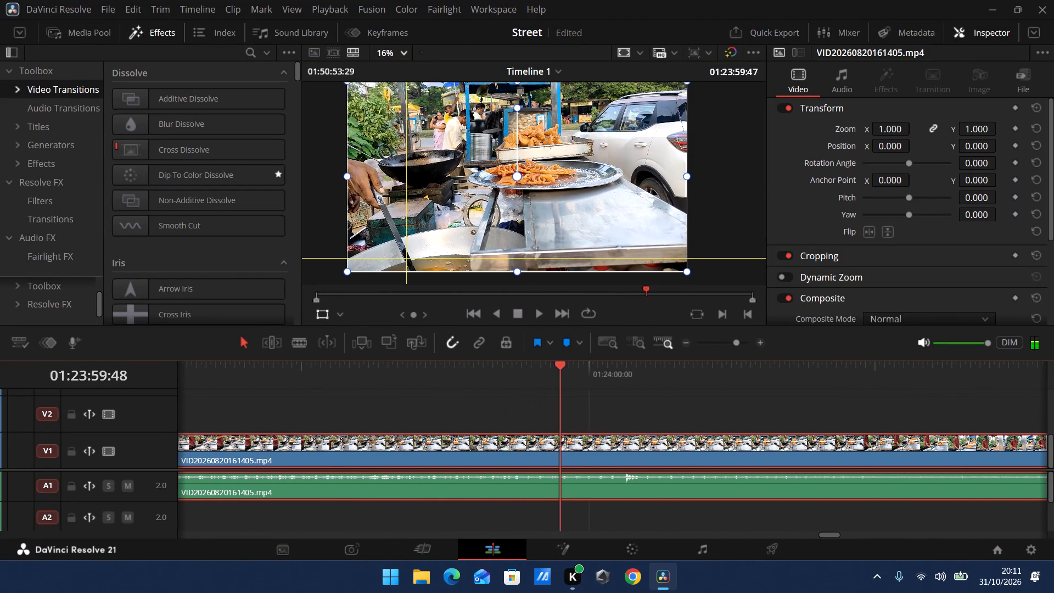
drag(560, 372, 584, 375)
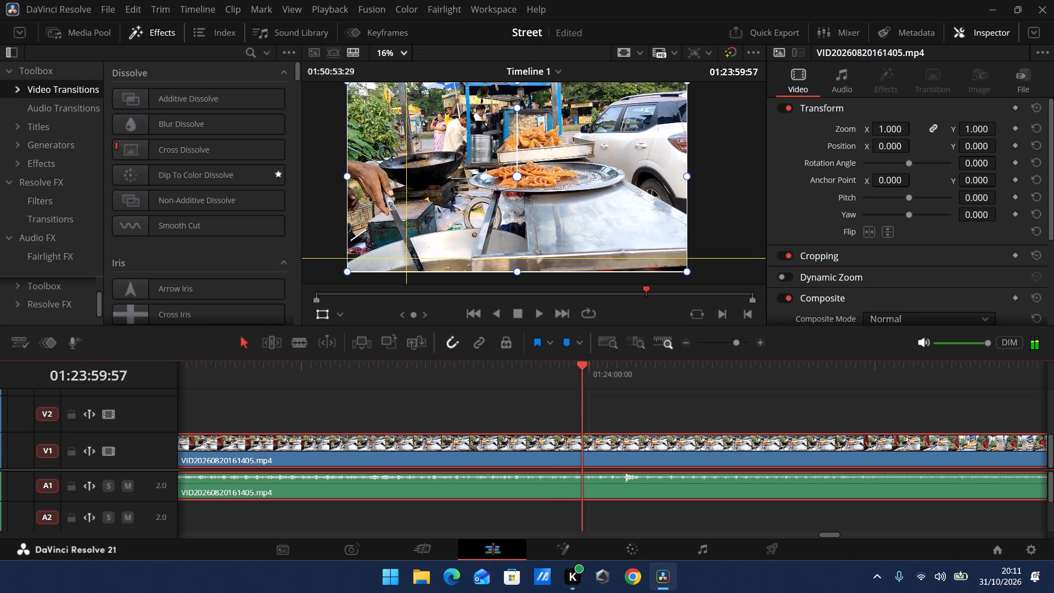
drag(584, 375, 582, 376)
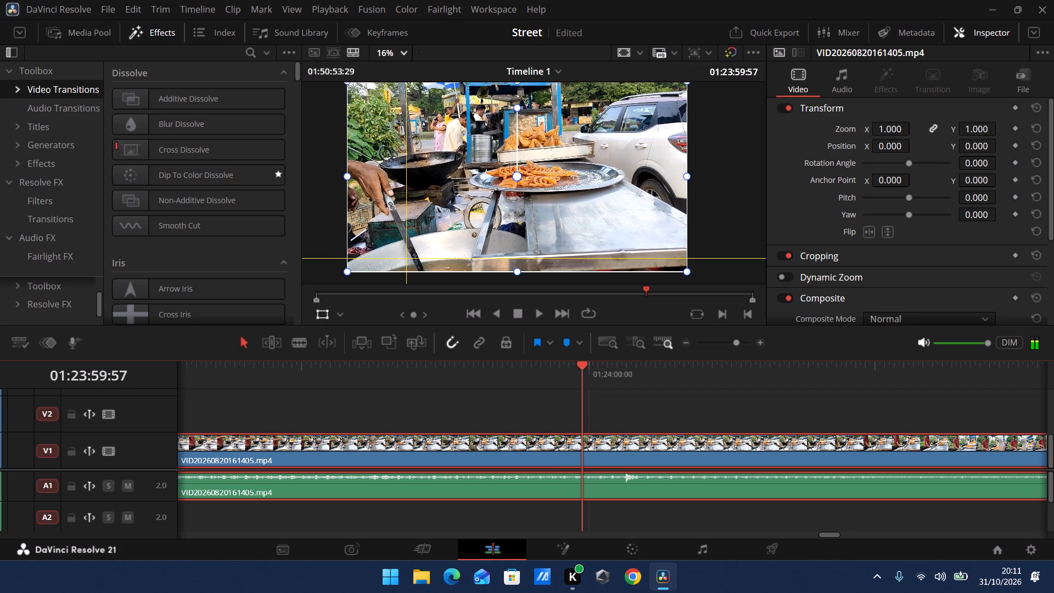
drag(582, 376, 567, 377)
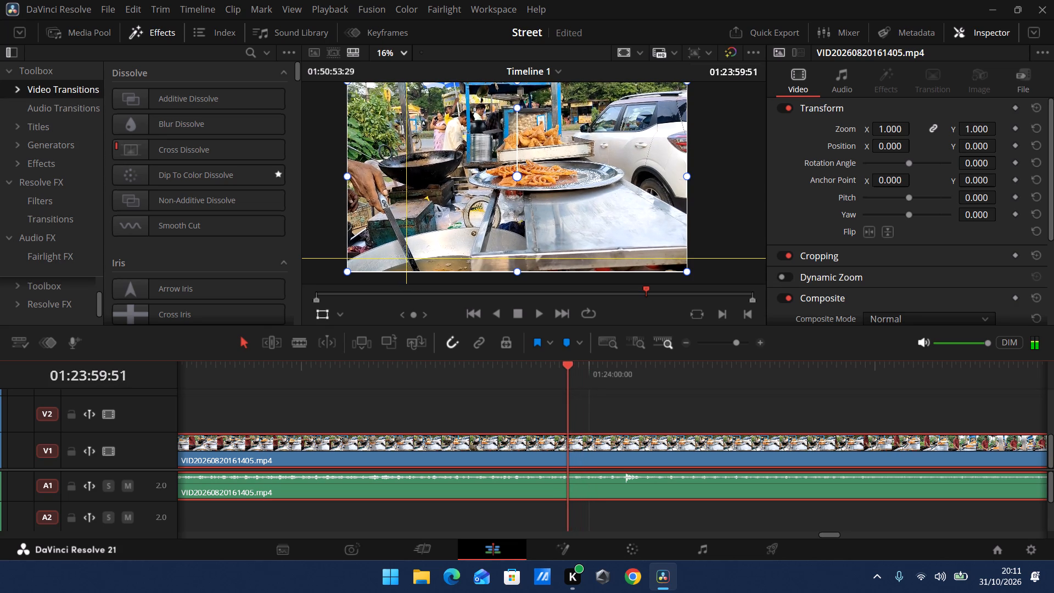
drag(567, 377, 556, 378)
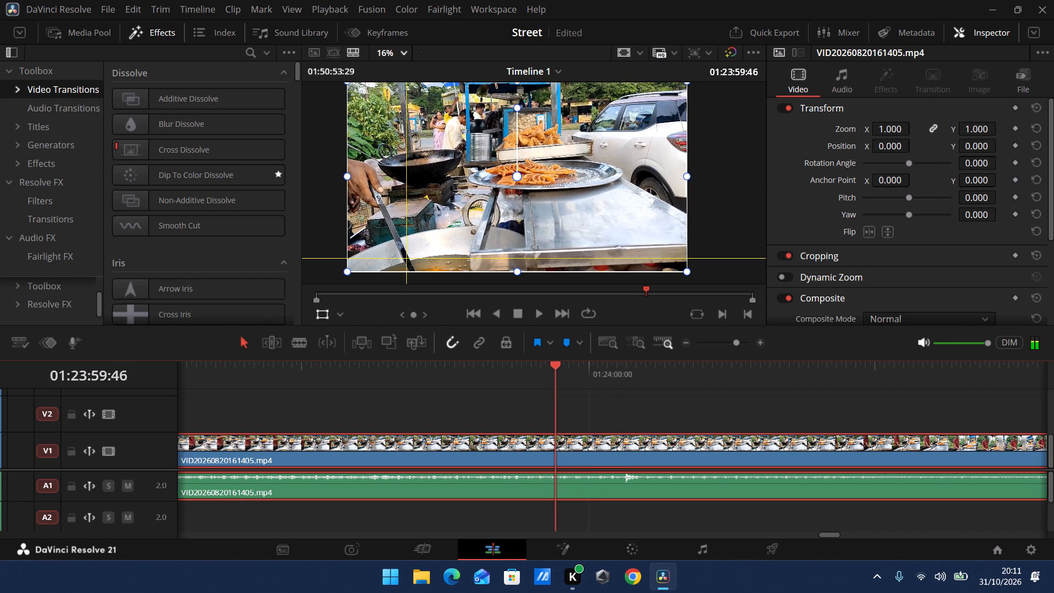
drag(556, 378, 552, 378)
click(304, 345)
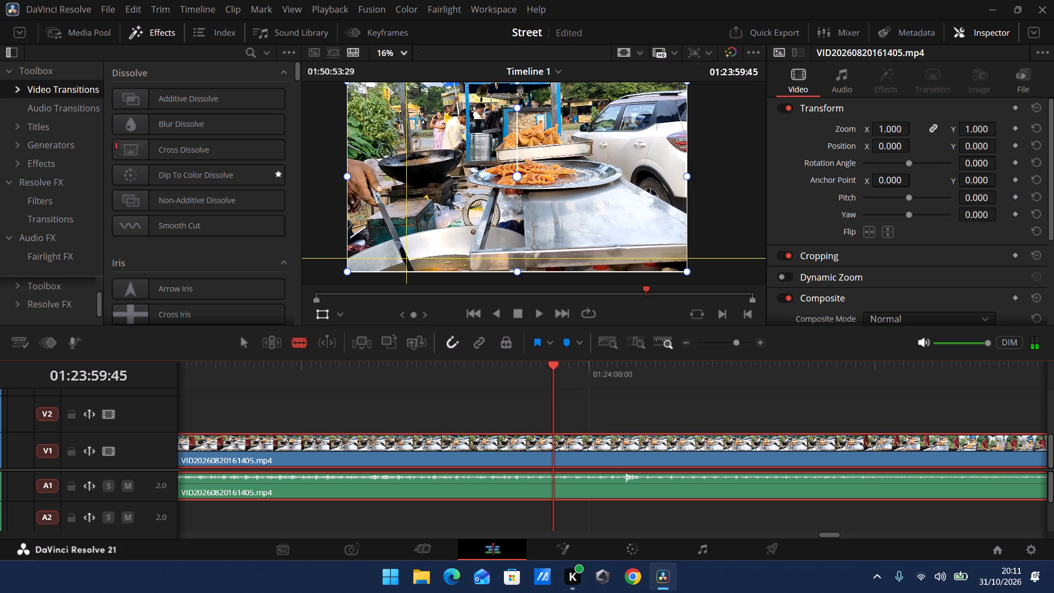
click(554, 457)
click(550, 486)
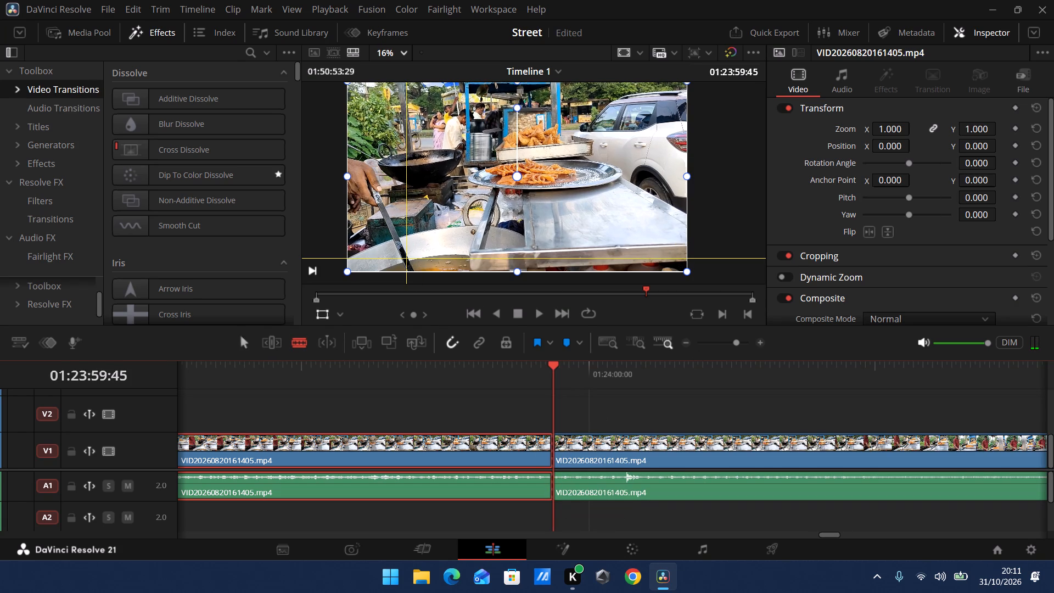
Delete the leftover video and audio of the last shot after the split at 01:23:59:45.
click(248, 344)
drag(738, 341, 731, 342)
drag(708, 425, 710, 490)
right_click(709, 491)
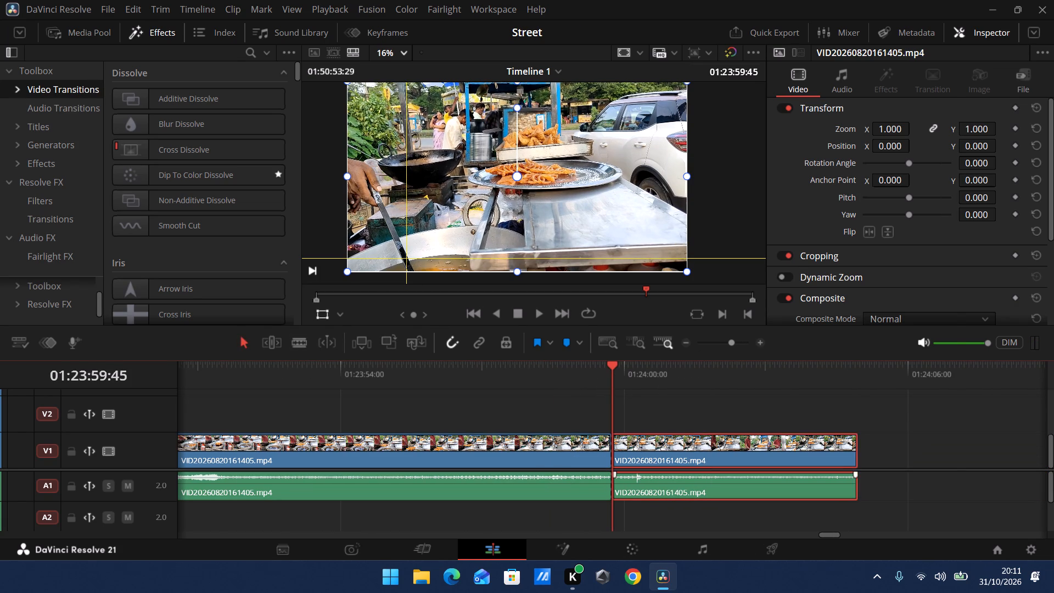
click(768, 230)
Extend the Final_Watermark.png clip on V3 to the end of the edit at 01:23:59:45.
drag(1052, 439, 1051, 437)
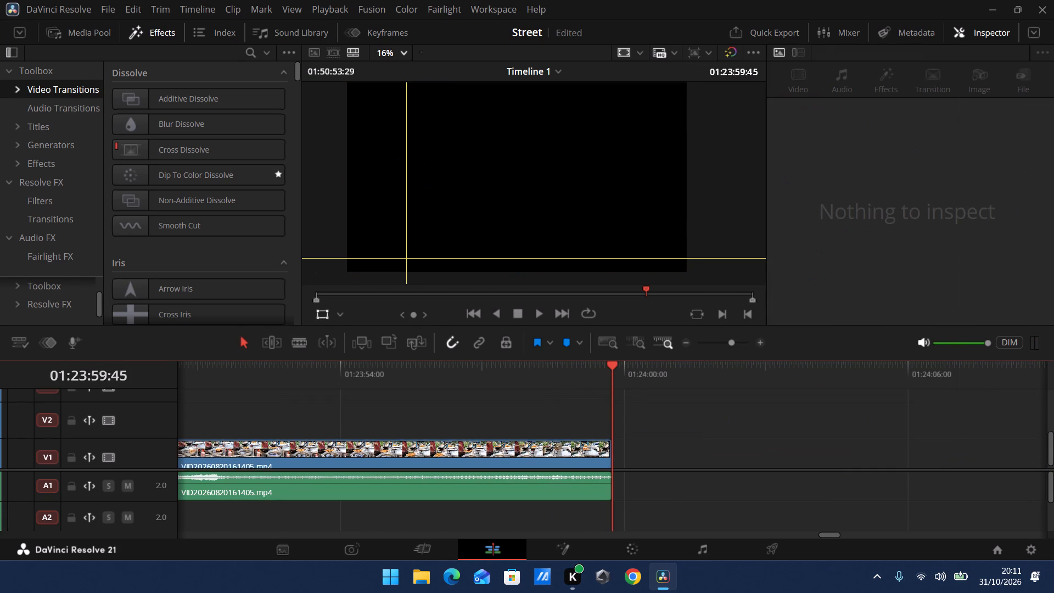
drag(1051, 437, 1051, 430)
scroll(459, 449, up, 2)
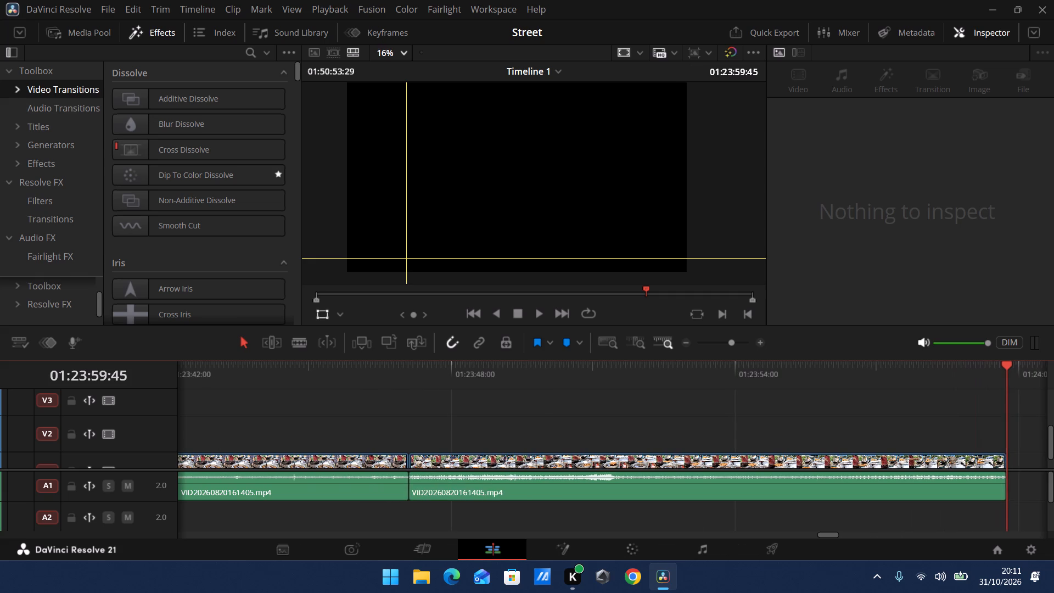
scroll(349, 412, up, 1)
drag(734, 343, 720, 346)
drag(518, 403, 609, 409)
Move all the raw clips that follow the edit, video and audio together, about 3 min 43 s further along the timeline.
click(717, 342)
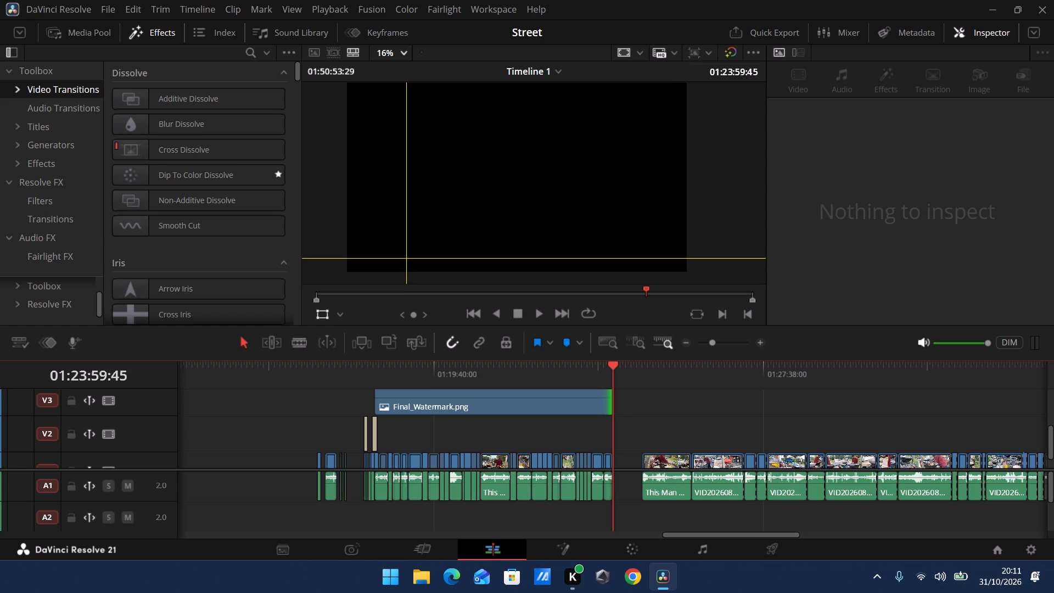
click(708, 340)
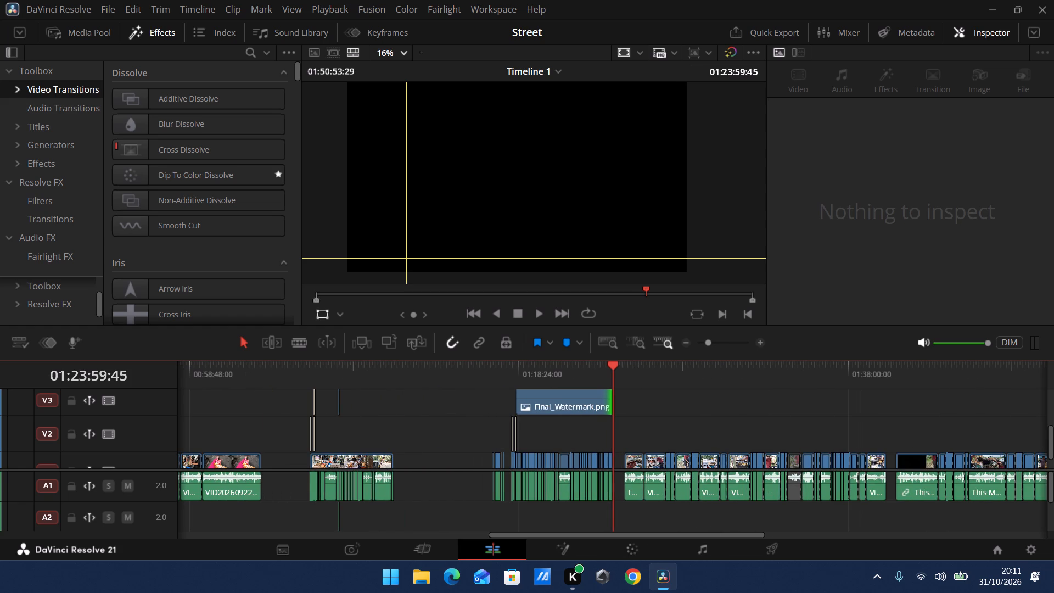
click(709, 342)
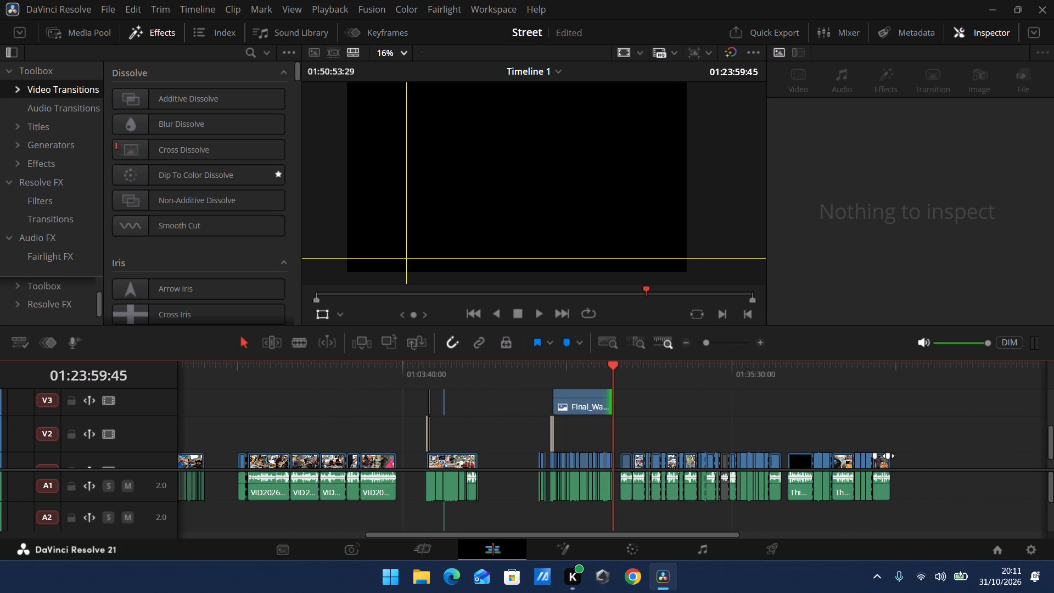
drag(892, 437, 629, 501)
drag(757, 451, 777, 452)
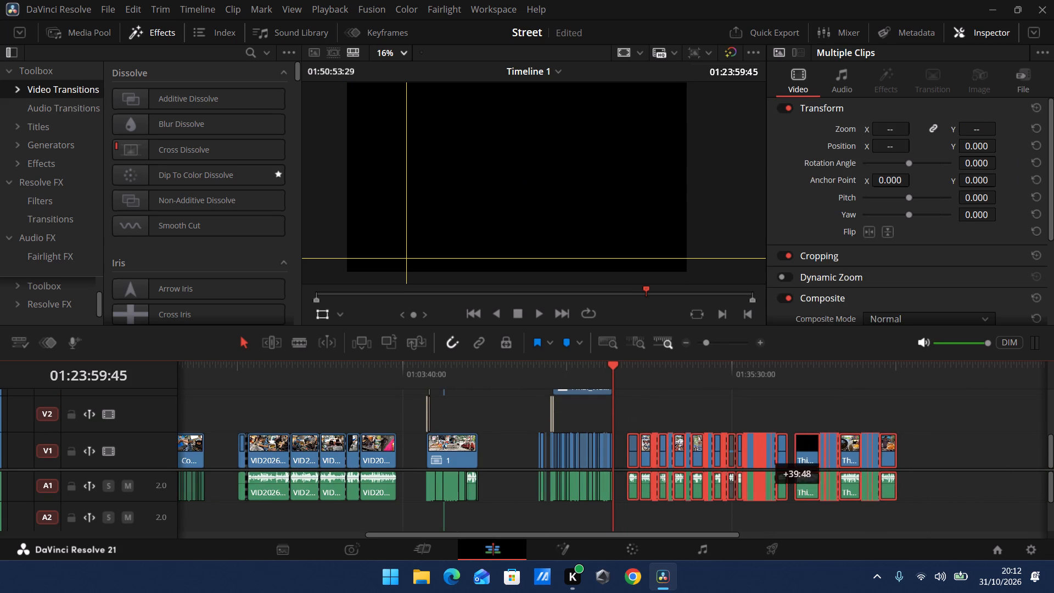
drag(777, 452, 795, 454)
click(667, 399)
Go to the start of the edit at 01:18:00:00 and view that frame full screen.
drag(707, 343, 714, 343)
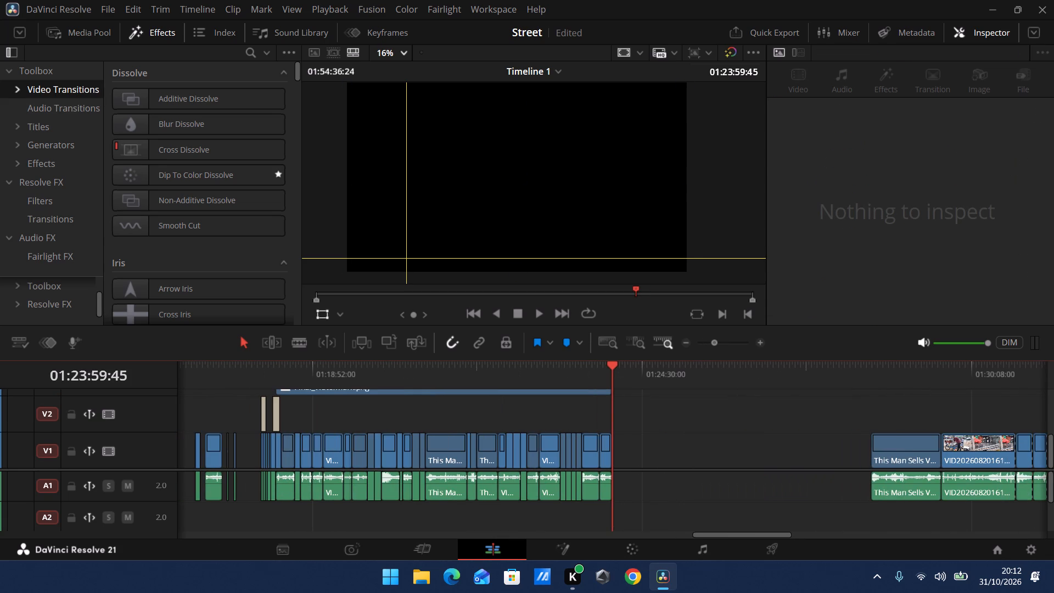
drag(714, 343, 714, 344)
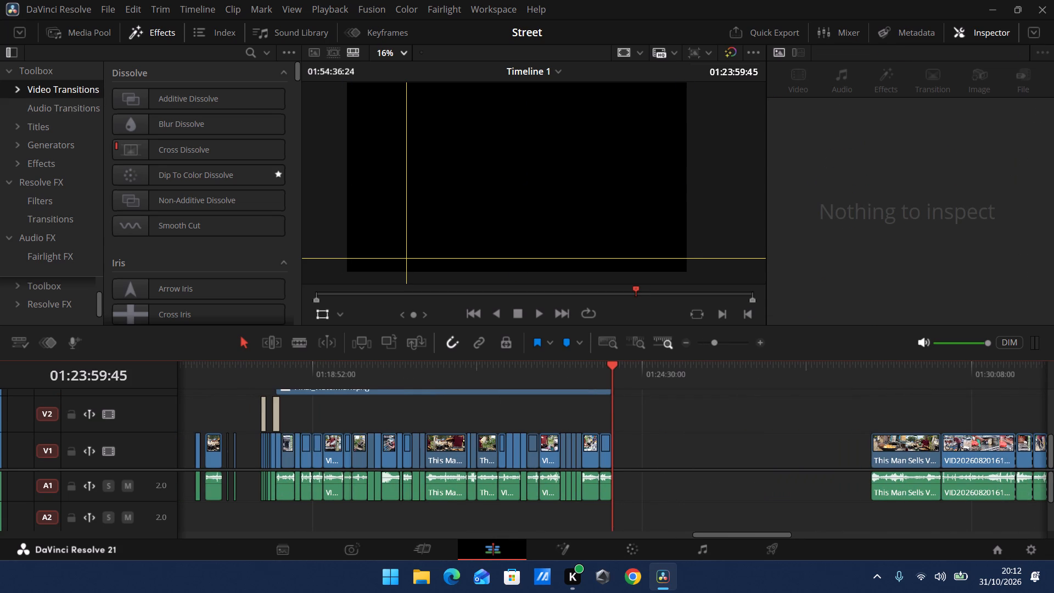
click(261, 374)
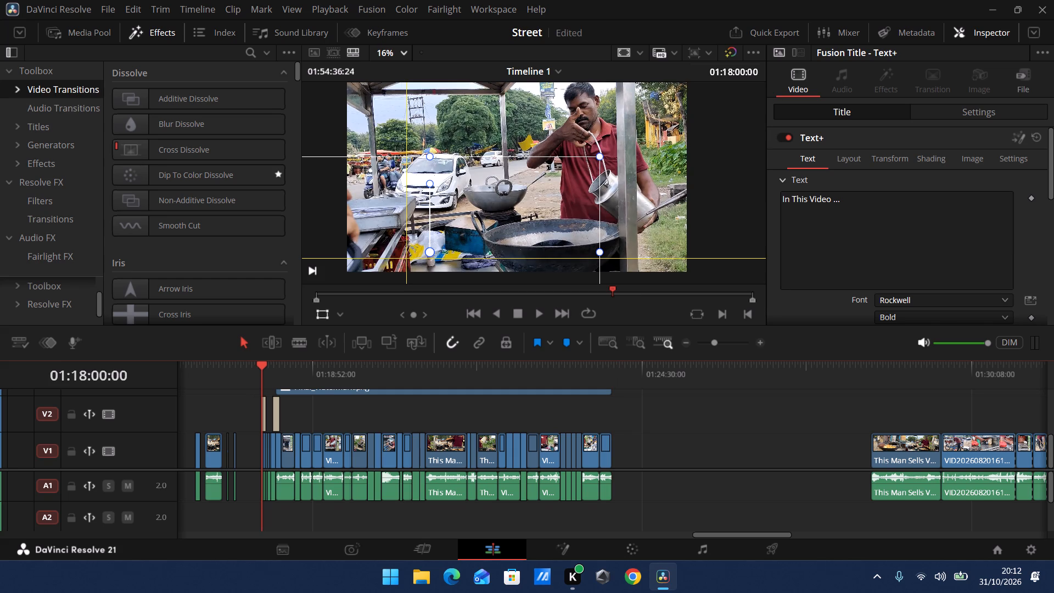
key(p)
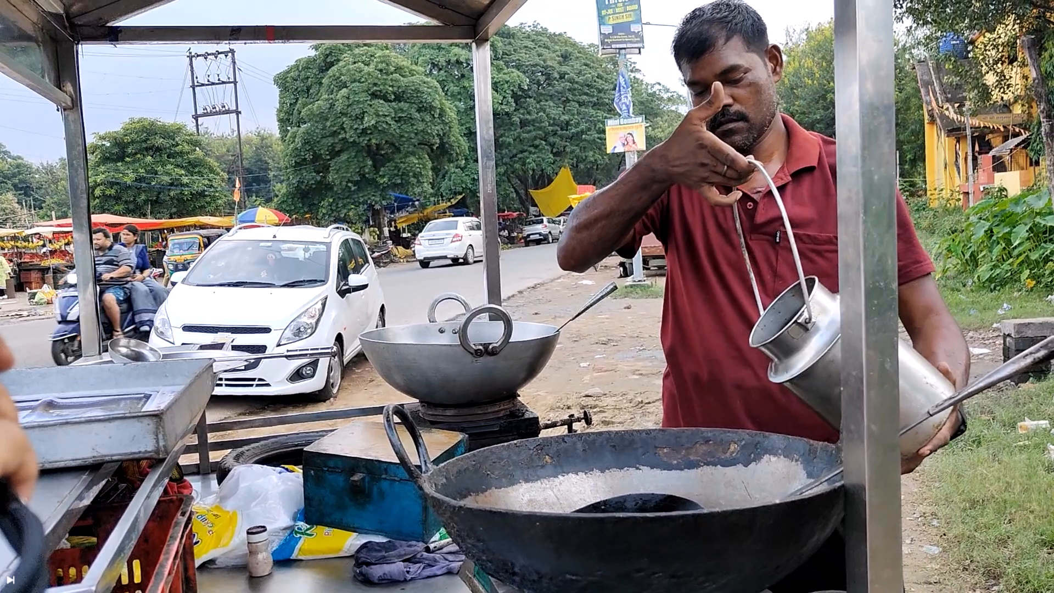
key(Escape)
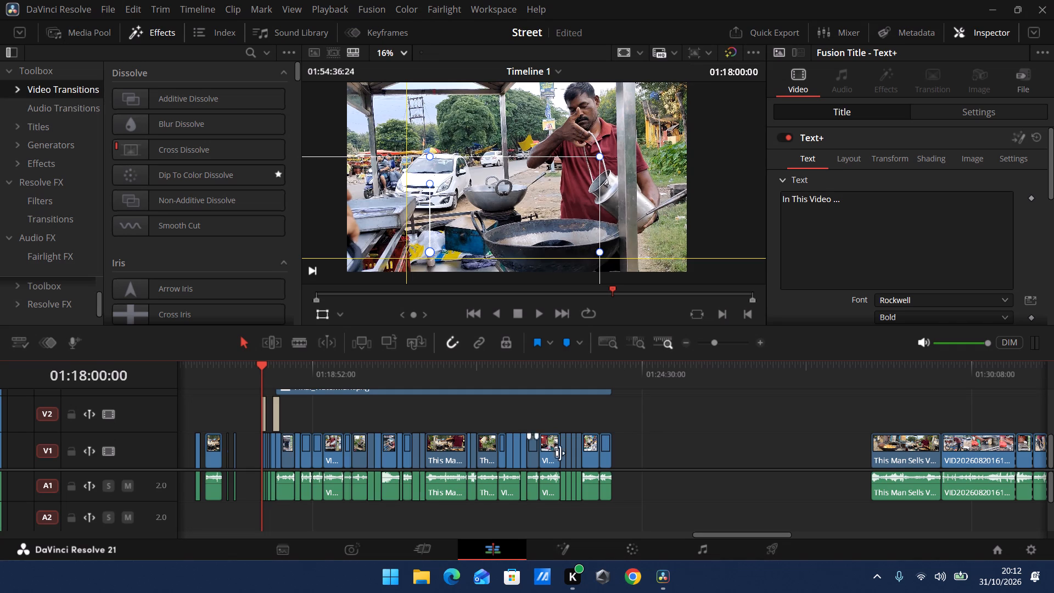
Combine all of the edit's V1 video clips, from 01:18:00:00 to 01:23:59:45, into one compound clip with the suggested name.
drag(614, 452, 274, 461)
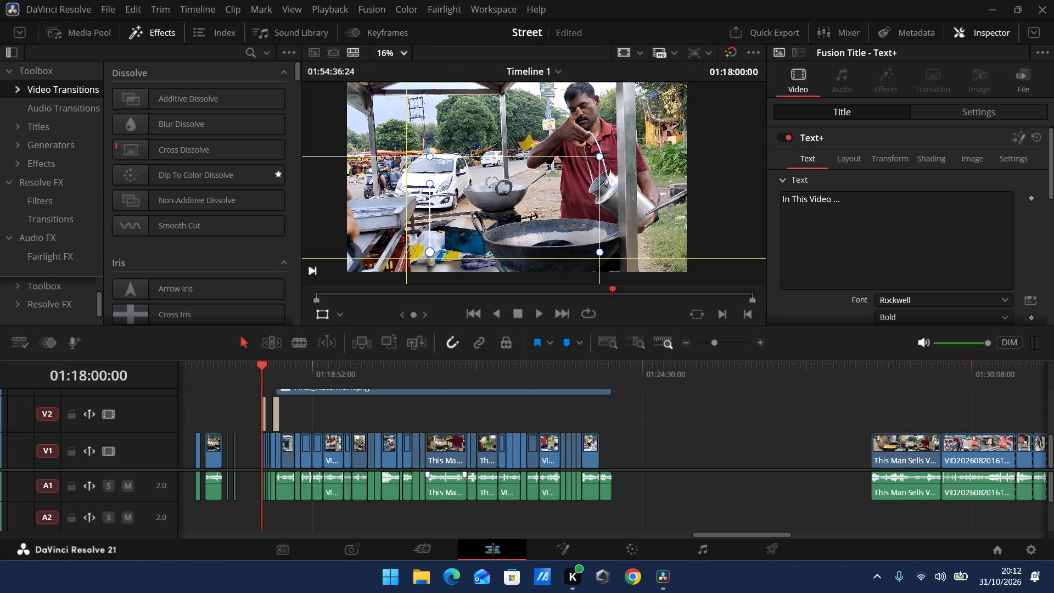
key(ctrl+z)
drag(653, 447, 260, 452)
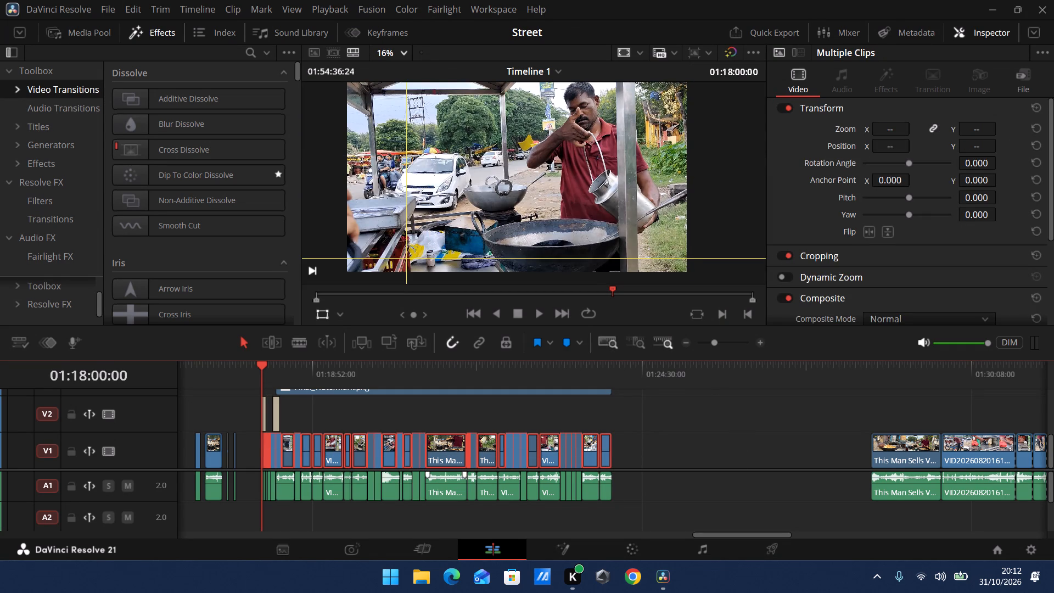
drag(715, 340, 716, 348)
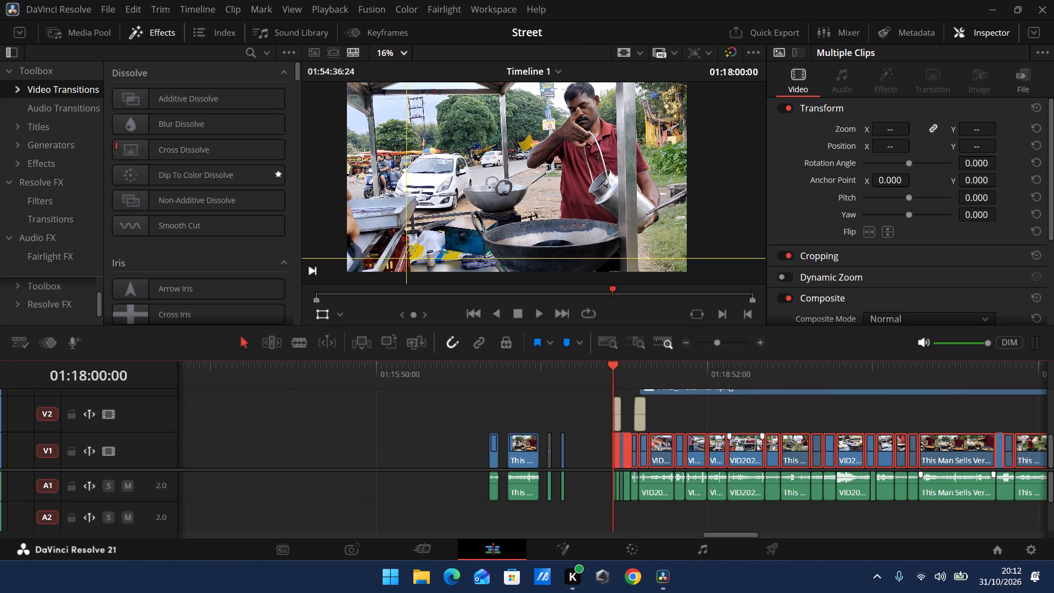
scroll(763, 461, down, 1)
right_click(728, 450)
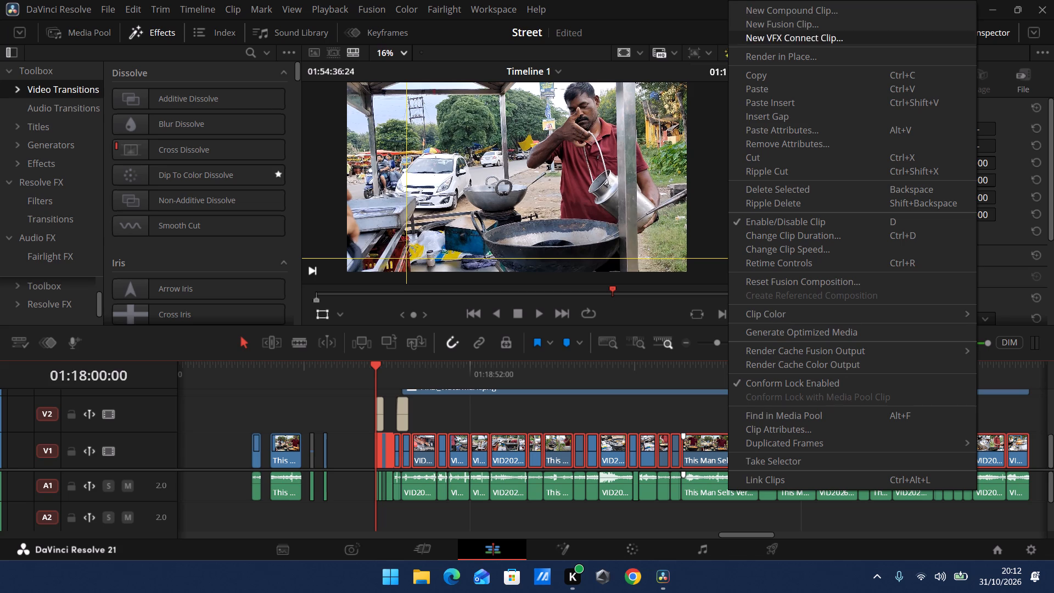
click(816, 10)
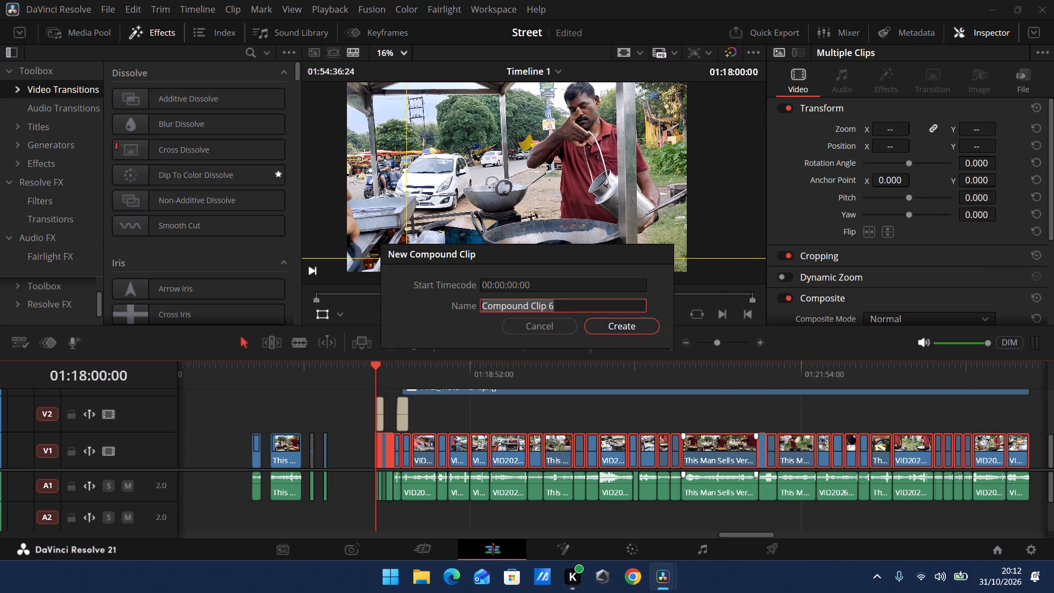
click(629, 327)
Open the new compound clip on the Color page.
right_click(708, 450)
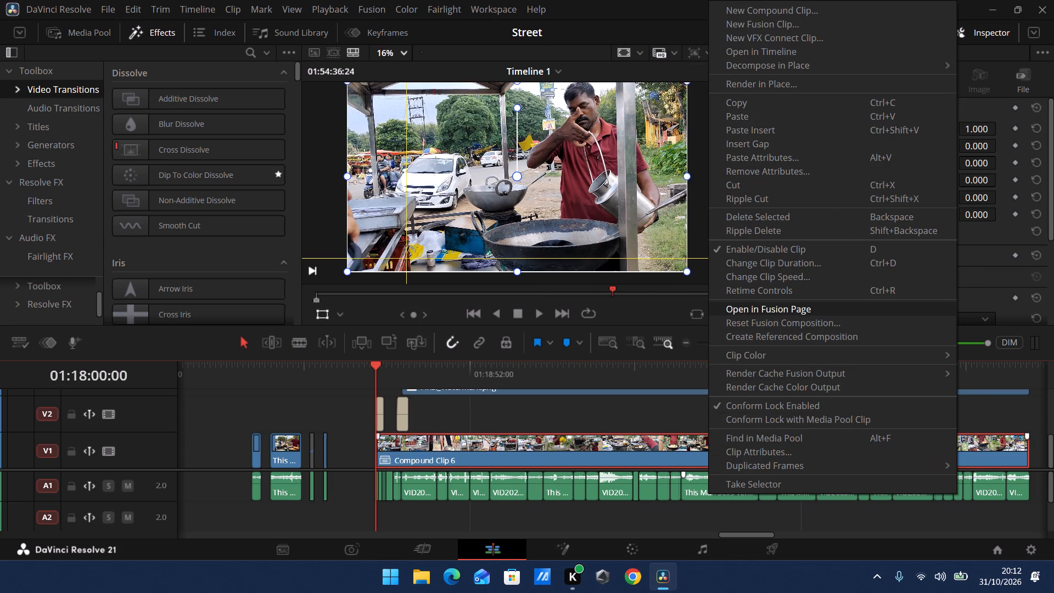
click(773, 304)
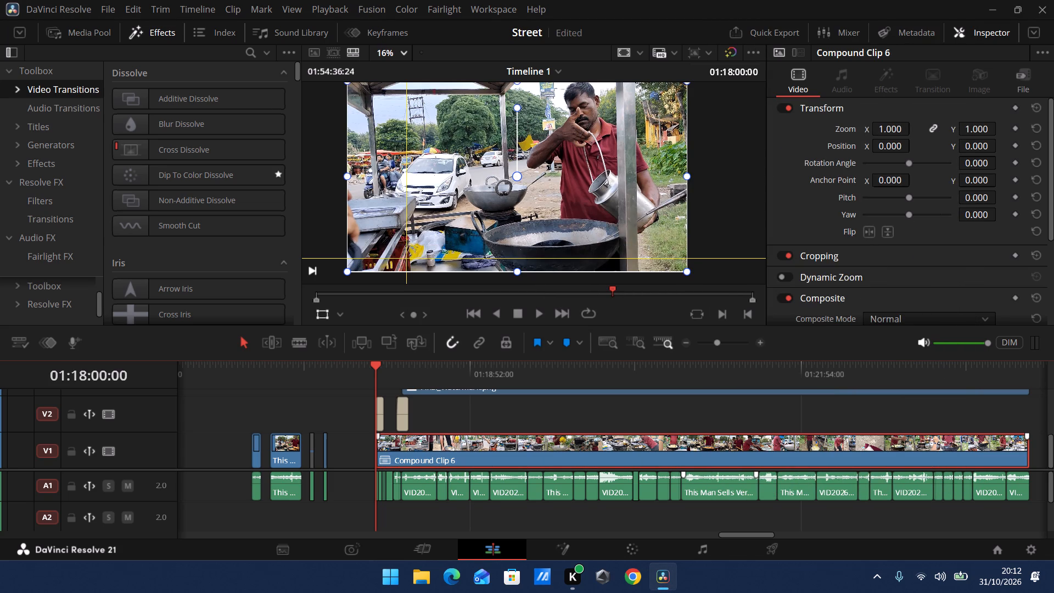
click(637, 545)
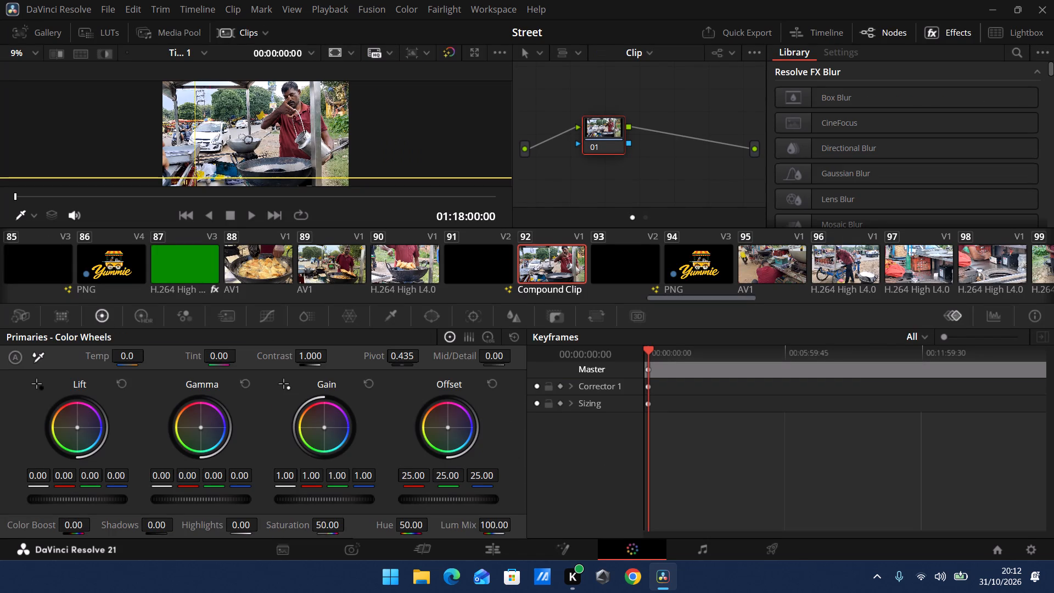
Open clip 116, the raw V1 shot of the vendor at the frying pan, and zoom the viewer in on the pan.
scroll(866, 273, down, 1)
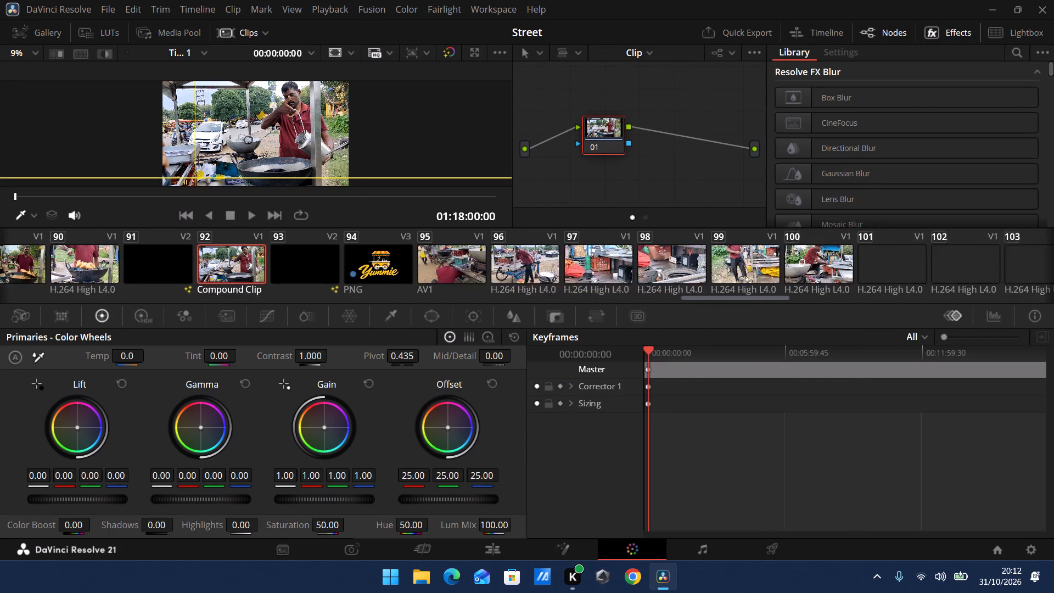
scroll(848, 289, down, 1)
scroll(681, 282, down, 1)
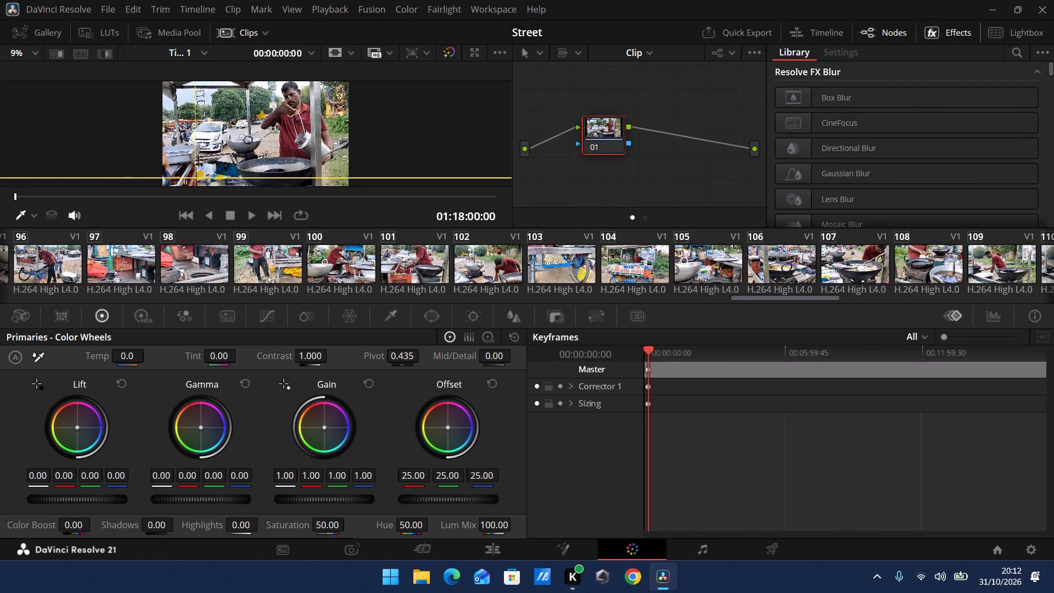
scroll(543, 275, down, 1)
click(562, 264)
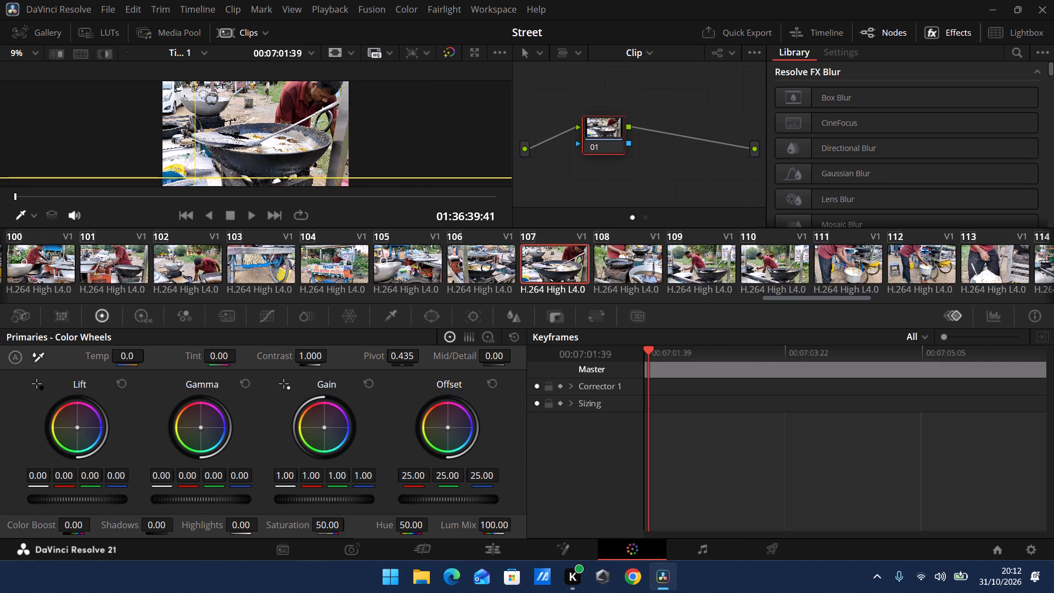
scroll(606, 267, down, 1)
scroll(731, 259, down, 1)
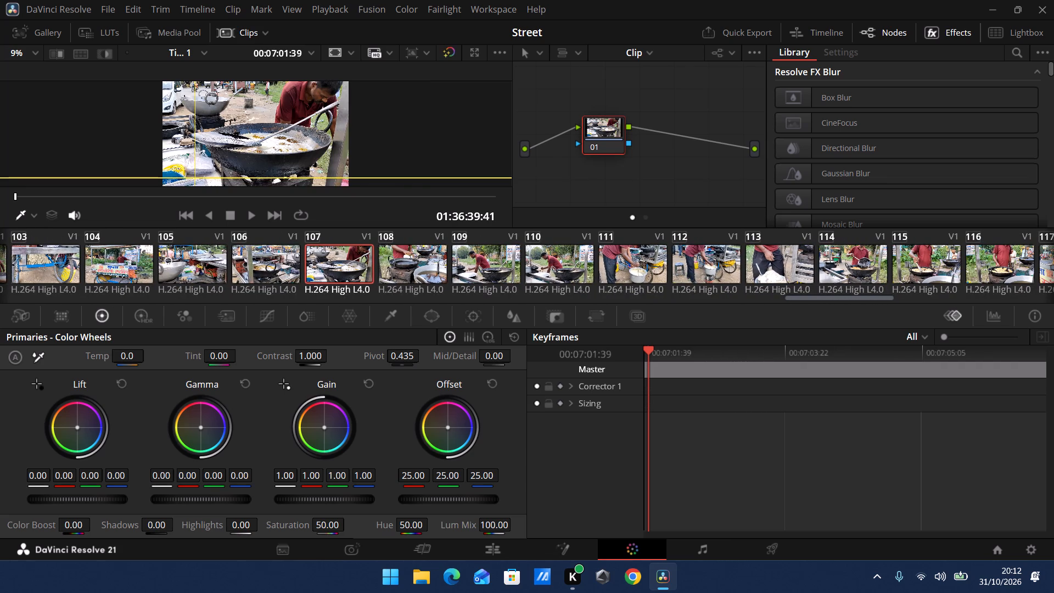
scroll(731, 259, down, 1)
click(820, 260)
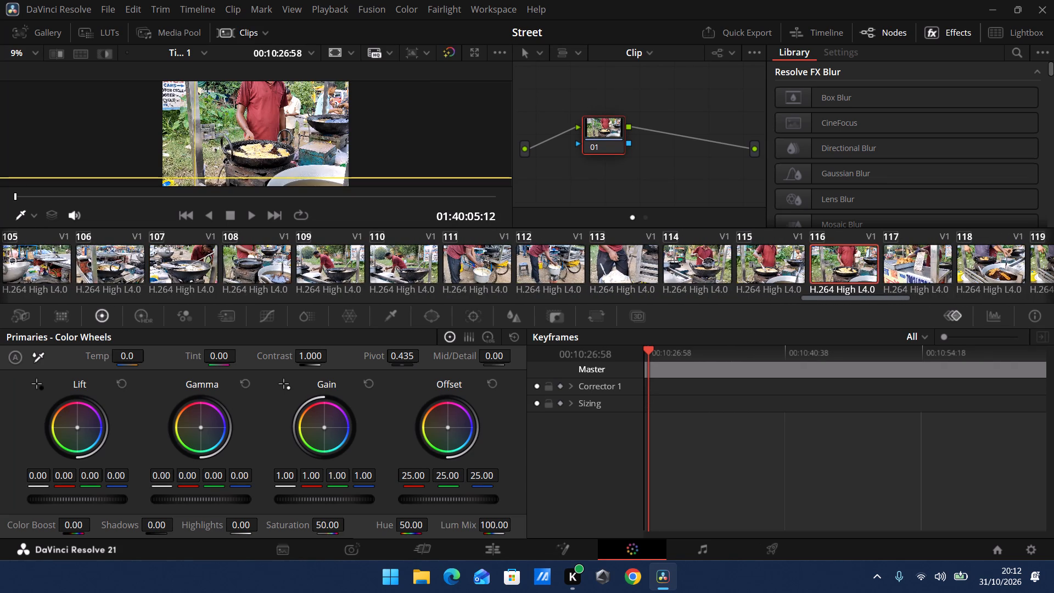
scroll(824, 266, down, 1)
scroll(233, 150, up, 1)
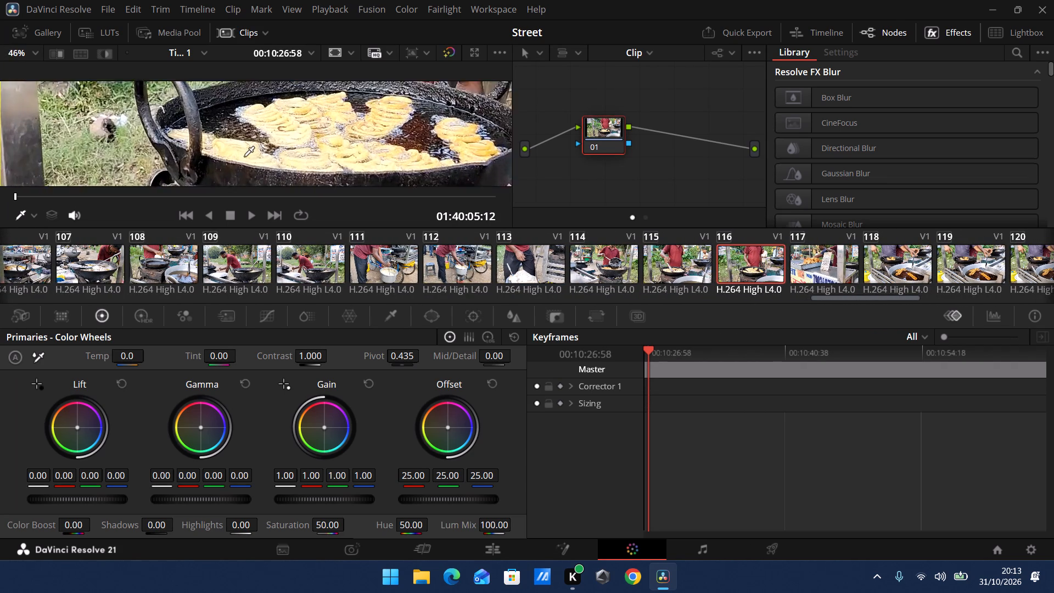
scroll(245, 158, up, 1)
Set the Color Boost of clip 116 to 30.
drag(76, 525, 76, 525)
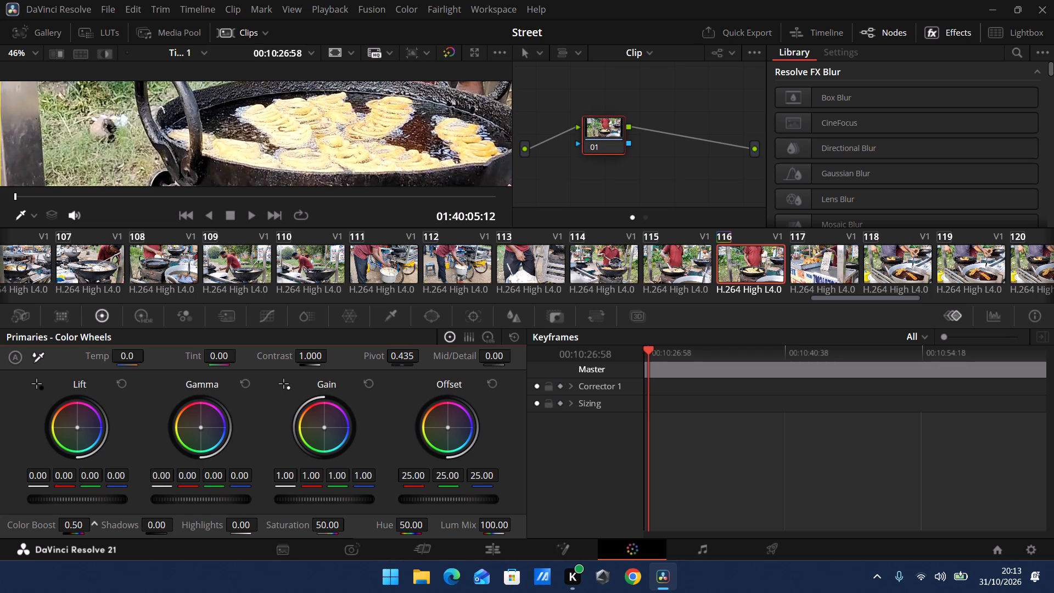
drag(76, 525, 110, 535)
drag(75, 524, 83, 524)
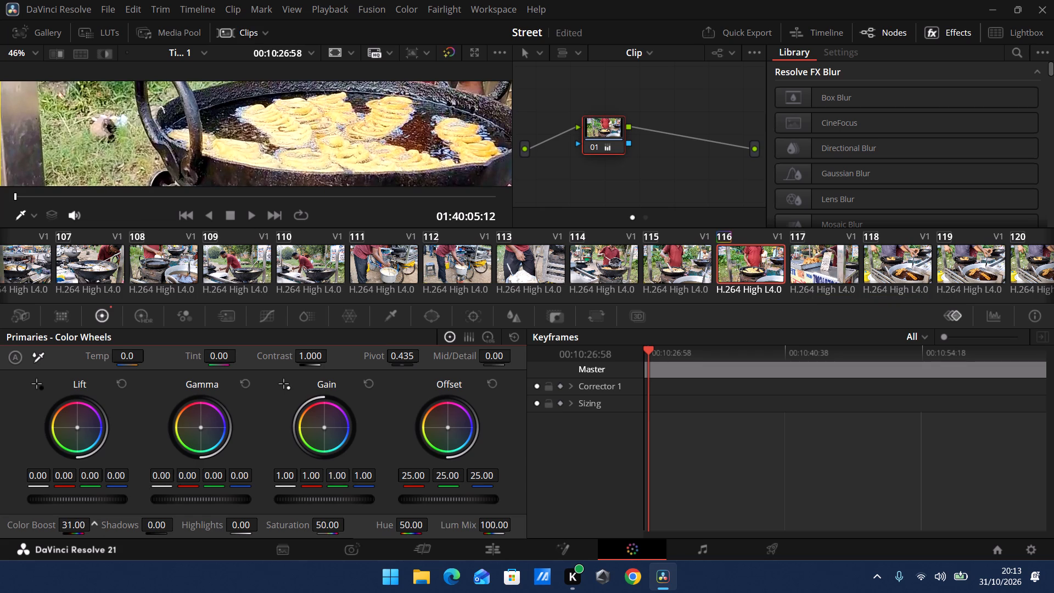
drag(83, 524, 82, 524)
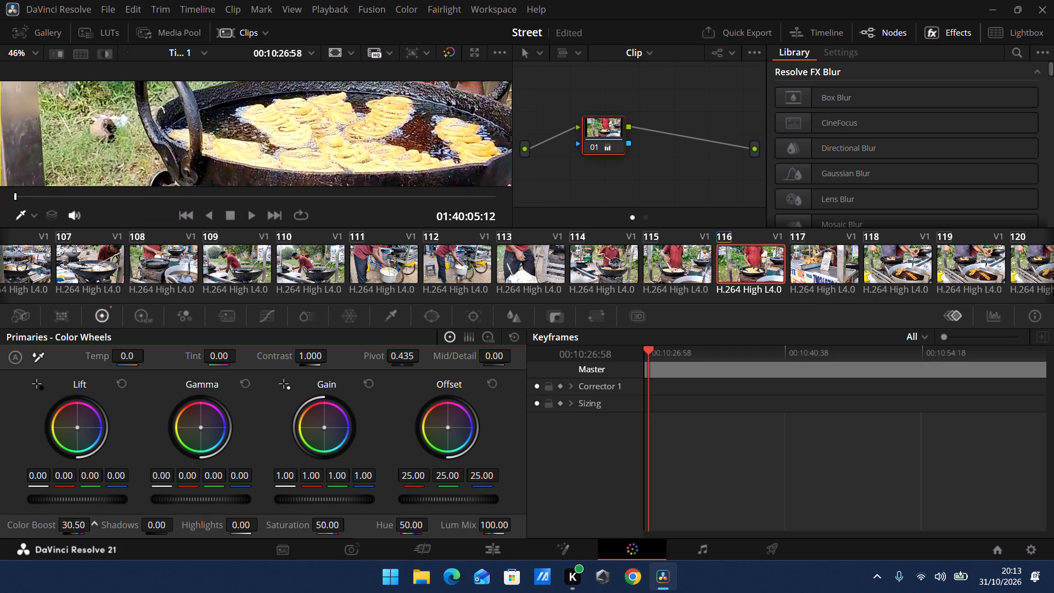
drag(82, 524, 82, 524)
double_click(71, 524)
key(3)
key(0)
key(Return)
Set the Shadows value of clip 116 to -10.
drag(160, 524, 262, 532)
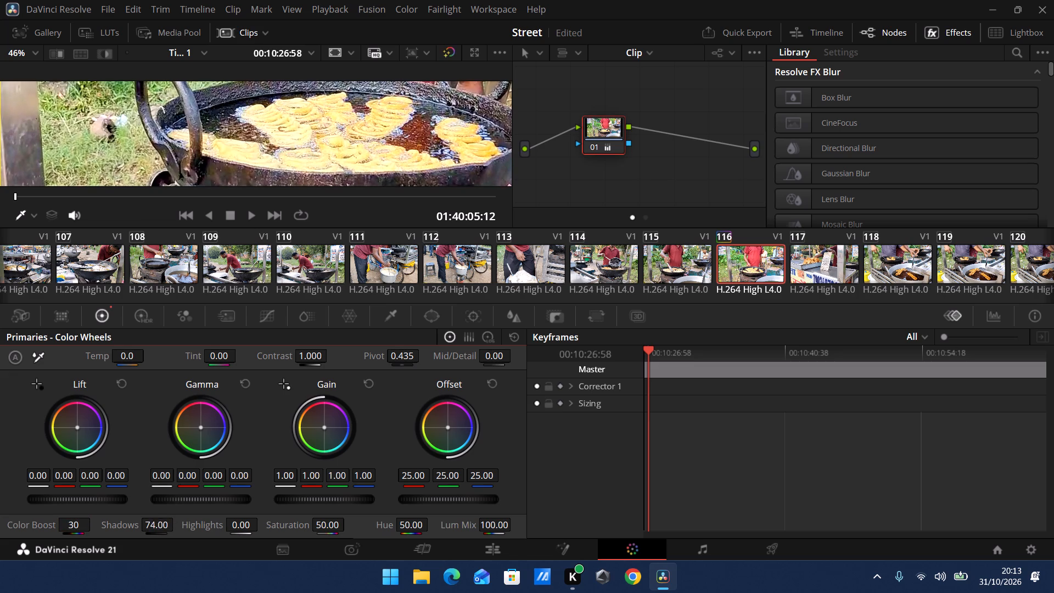
key(ctrl+z)
drag(154, 528, 73, 528)
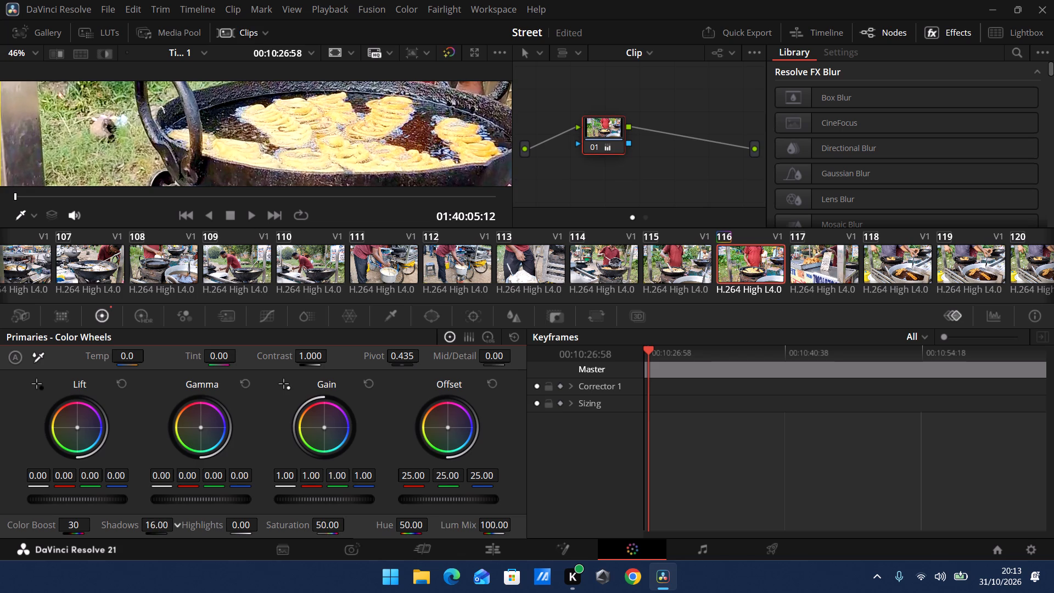
drag(73, 528, 30, 524)
drag(30, 524, 40, 524)
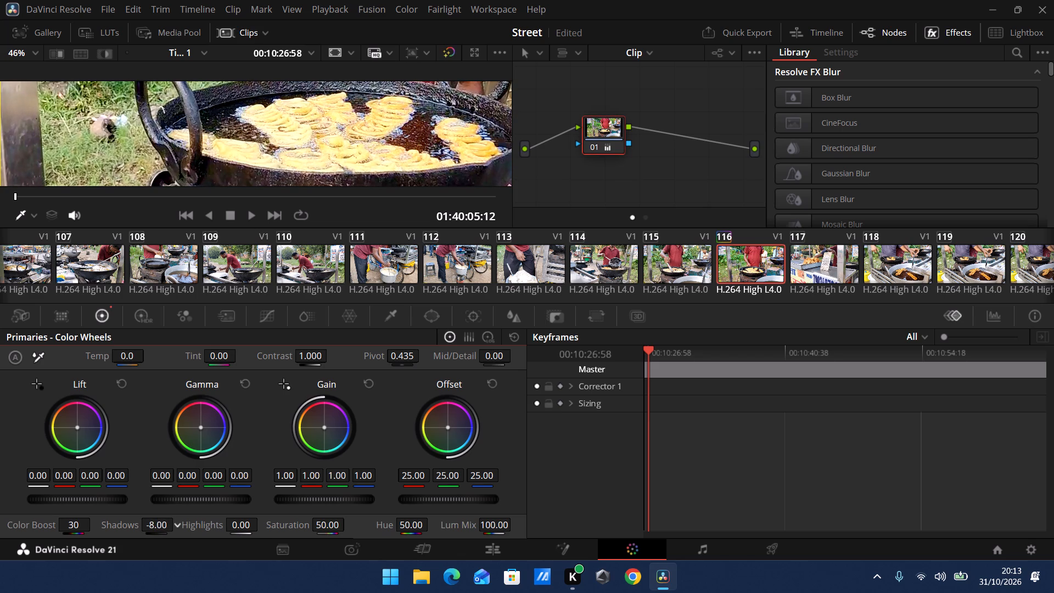
drag(40, 524, 37, 524)
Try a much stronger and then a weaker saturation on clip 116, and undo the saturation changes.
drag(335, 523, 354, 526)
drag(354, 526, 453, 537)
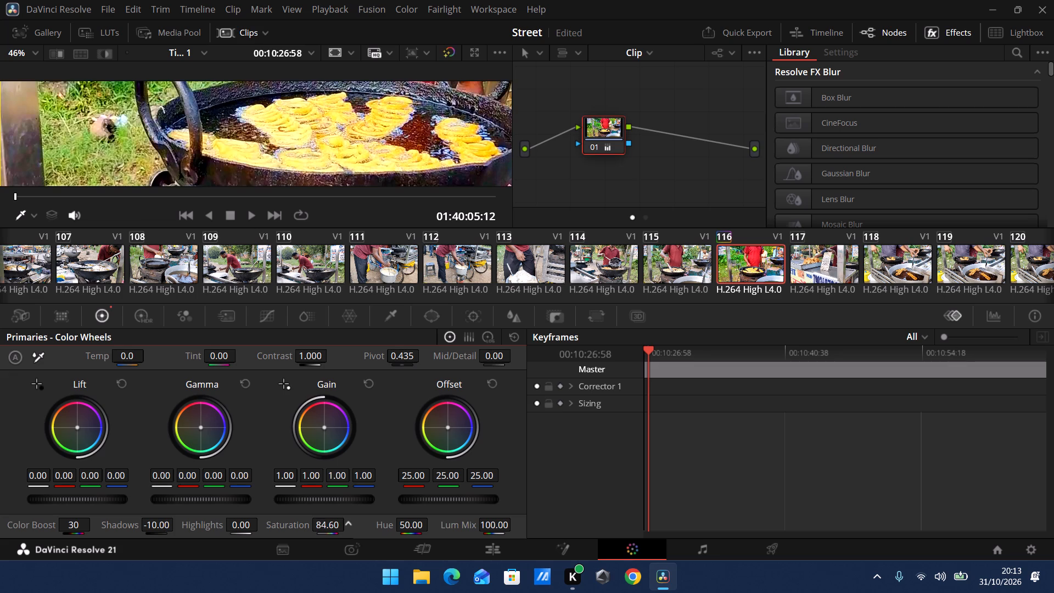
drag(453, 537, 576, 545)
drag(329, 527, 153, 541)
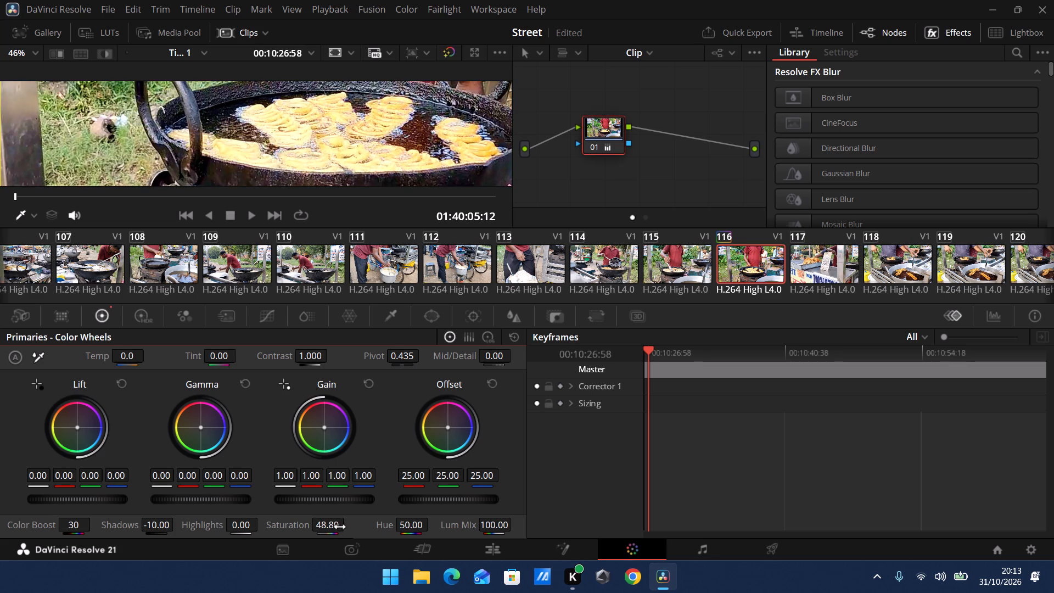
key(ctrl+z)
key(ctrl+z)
Set the Saturation of clip 116 to 60.
drag(326, 522, 348, 521)
drag(348, 521, 360, 523)
drag(360, 523, 360, 524)
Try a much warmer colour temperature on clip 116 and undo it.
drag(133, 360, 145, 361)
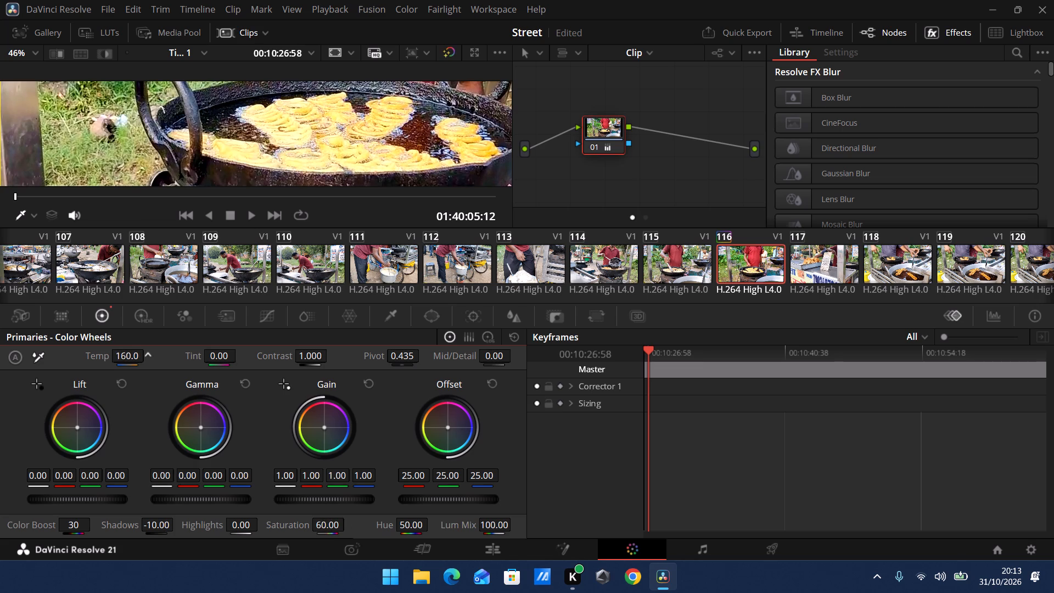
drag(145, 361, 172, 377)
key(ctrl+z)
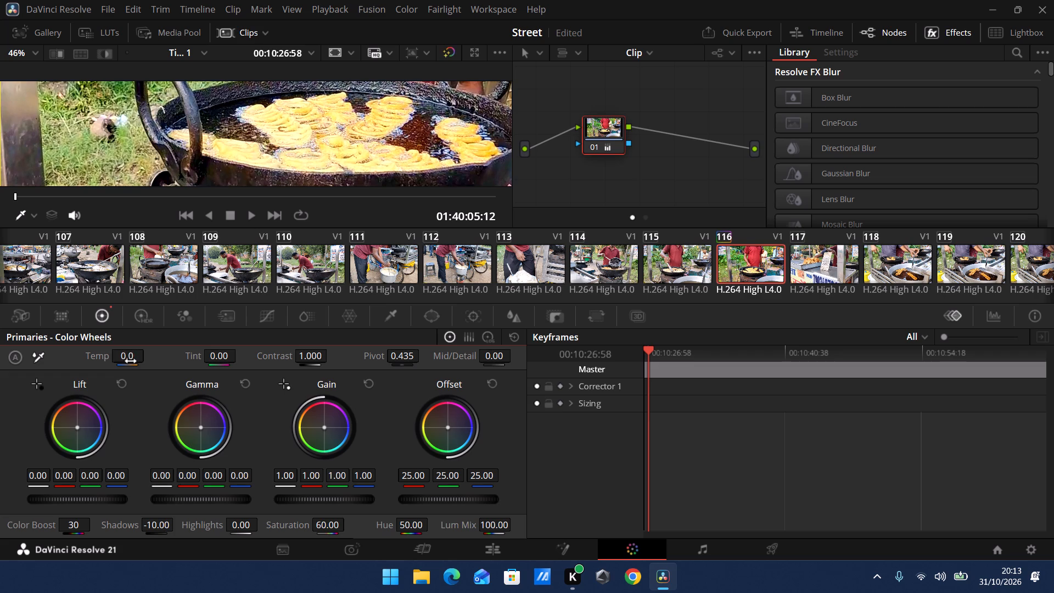
Set the colour temperature of clip 116 to 50.
double_click(130, 359)
key(5)
key(0)
key(Return)
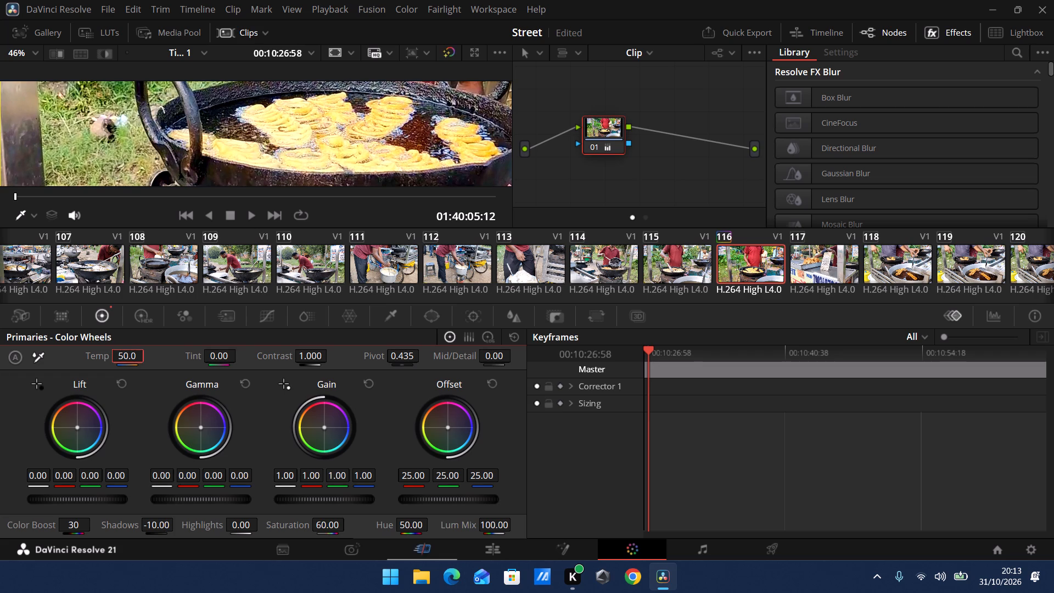
Return to the Edit page and place the playhead at the start of the new compound clip, 01:18:00:00.
click(499, 542)
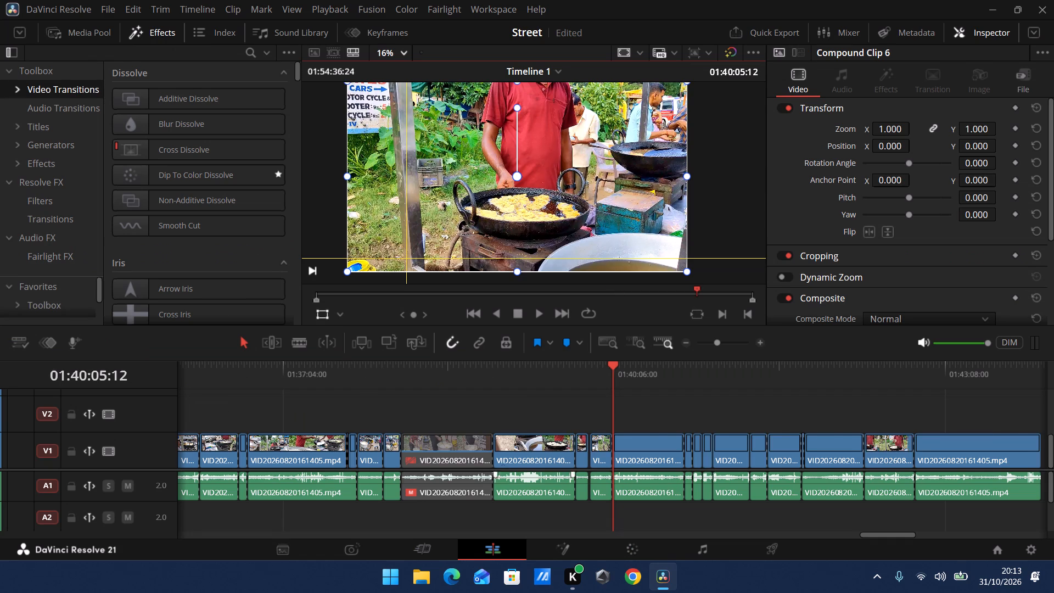
drag(722, 340, 710, 344)
scroll(380, 505, up, 1)
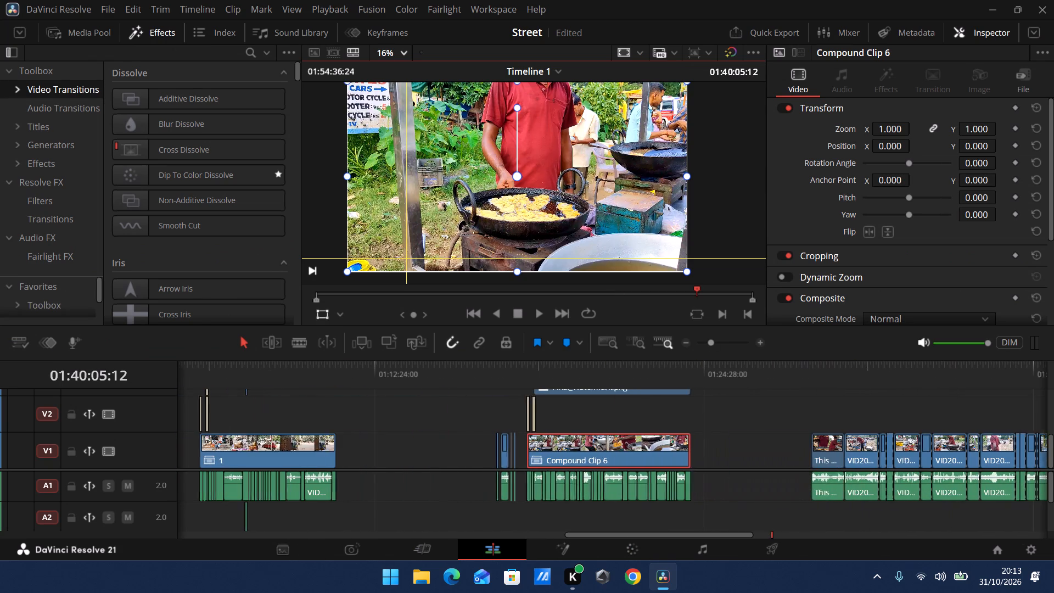
scroll(360, 480, up, 1)
click(536, 377)
drag(711, 346, 722, 347)
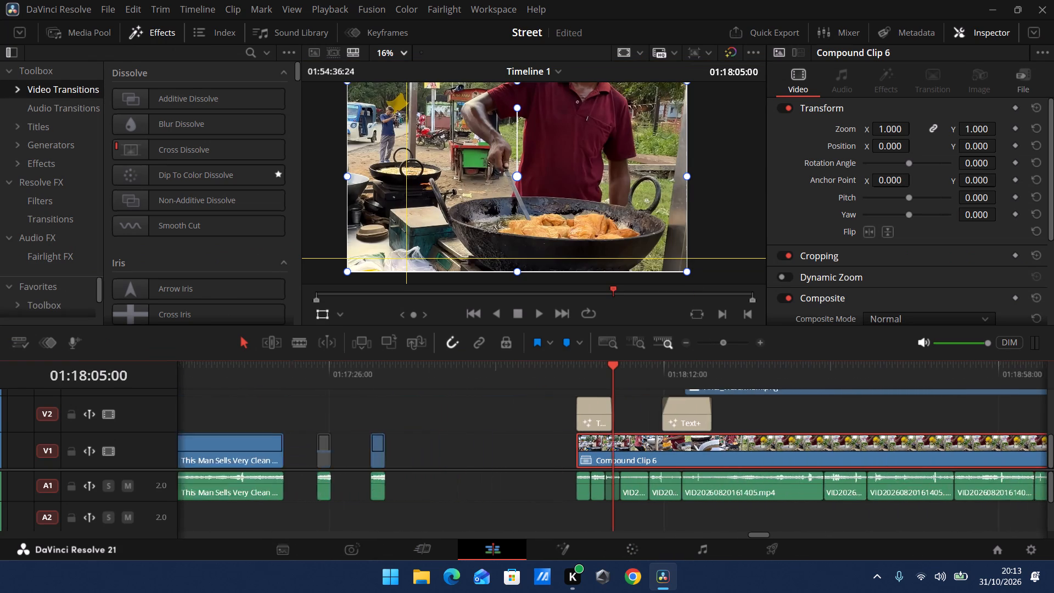
drag(722, 347, 726, 349)
click(544, 373)
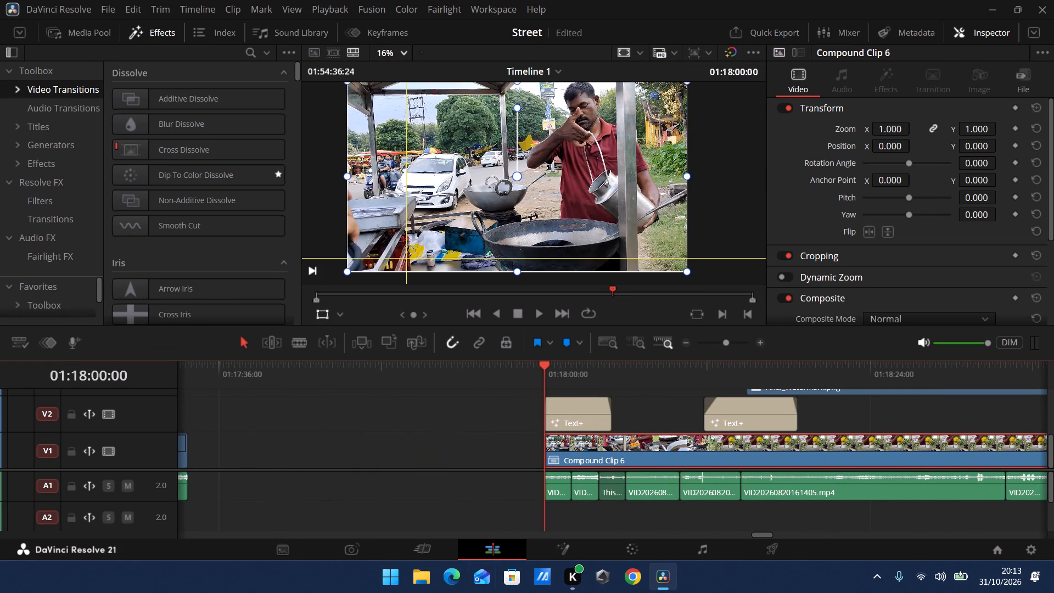